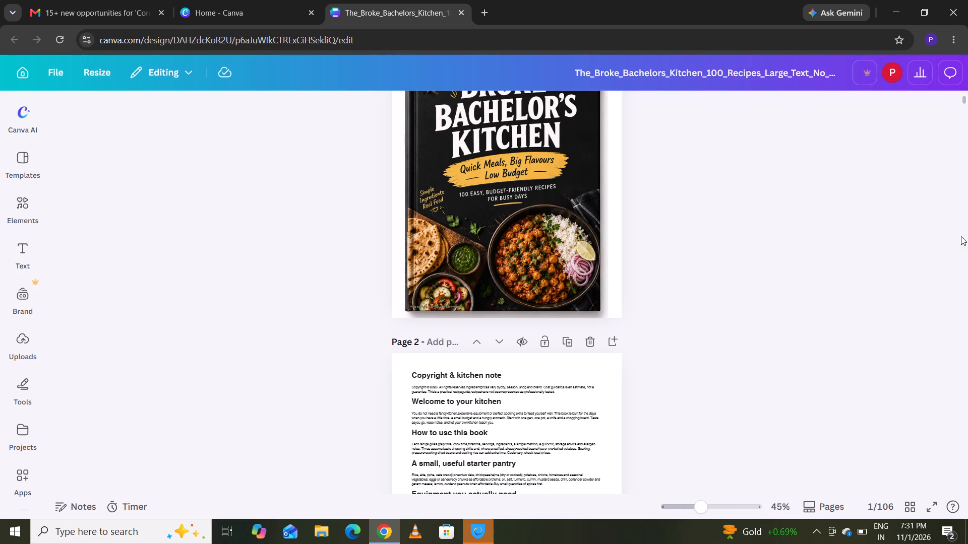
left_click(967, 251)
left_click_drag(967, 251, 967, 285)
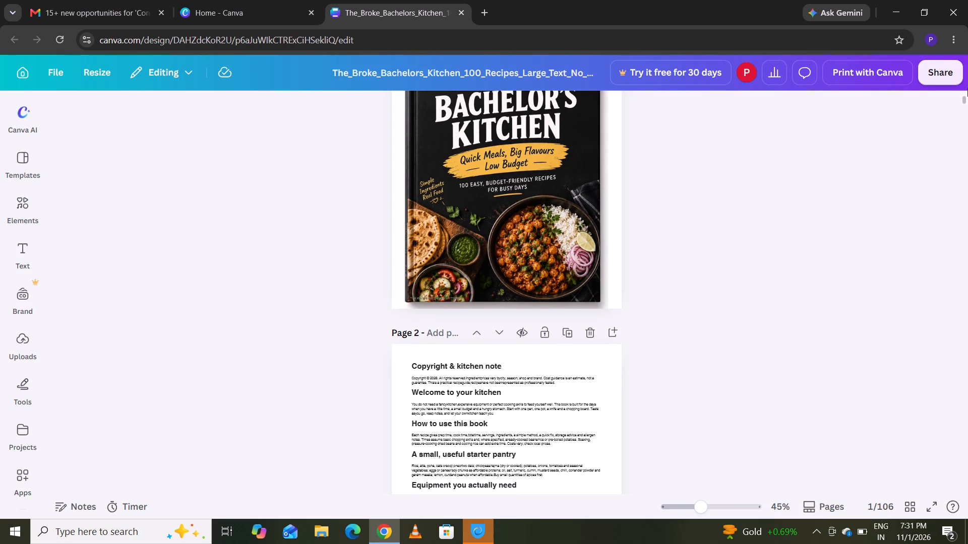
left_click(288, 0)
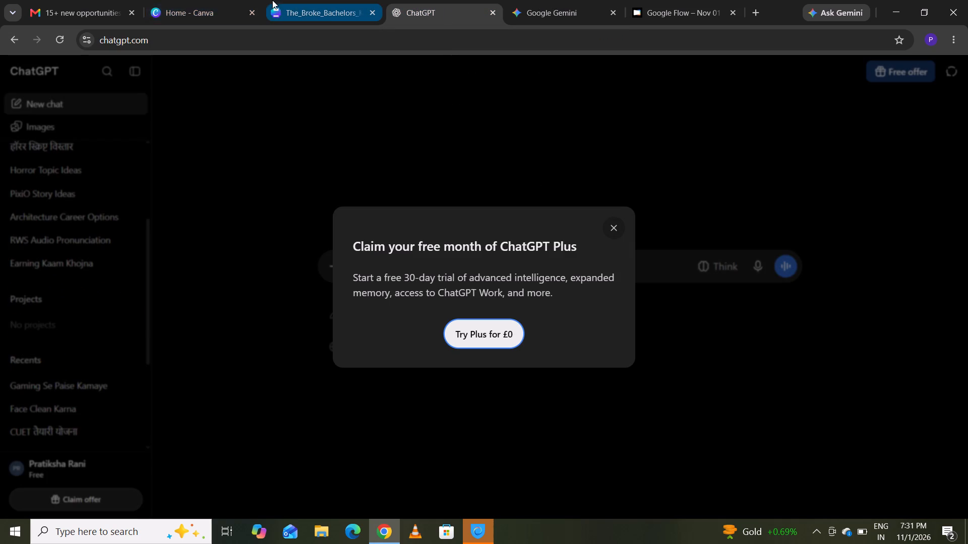
left_click(615, 228)
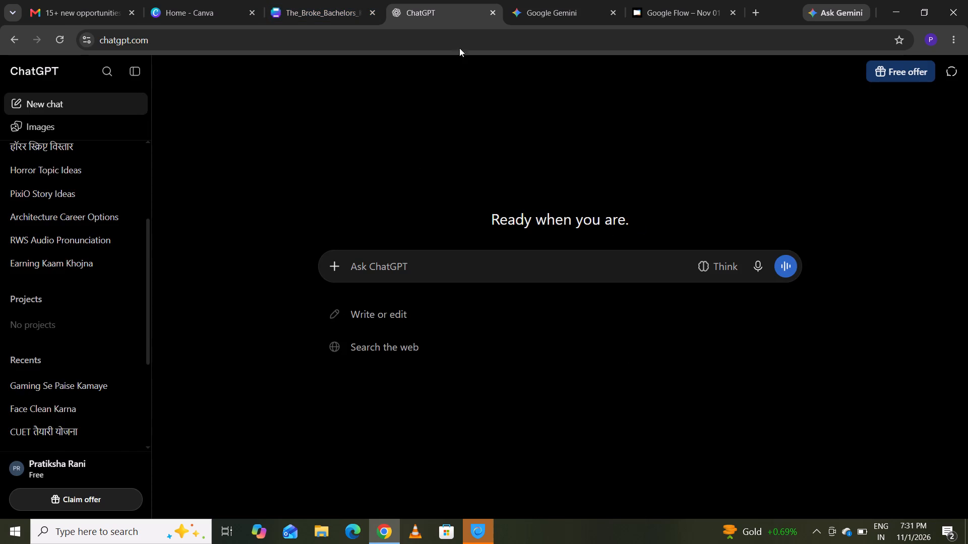
Switch to the cookbook design in Canva and look through its recipe pages for the next recipe without a photo.
left_click(330, 0)
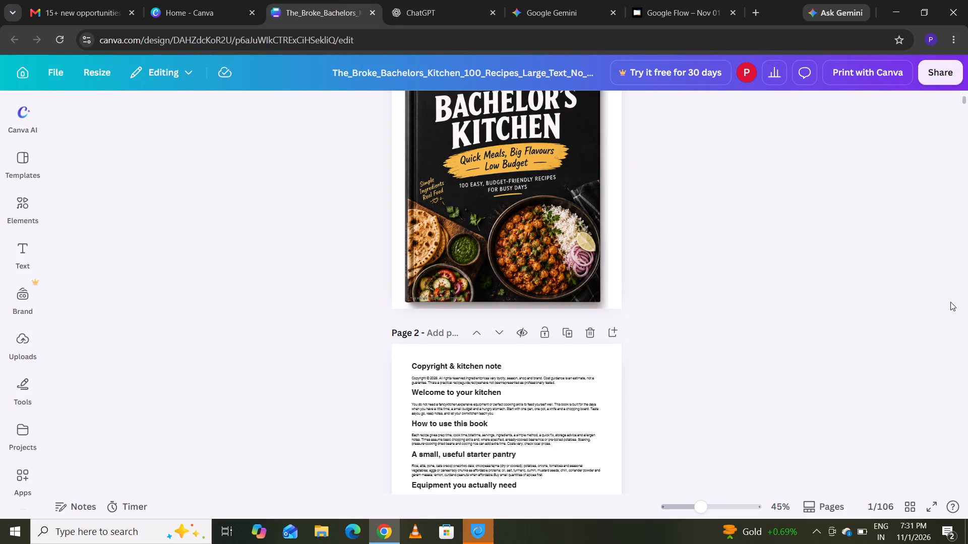
left_click(967, 229)
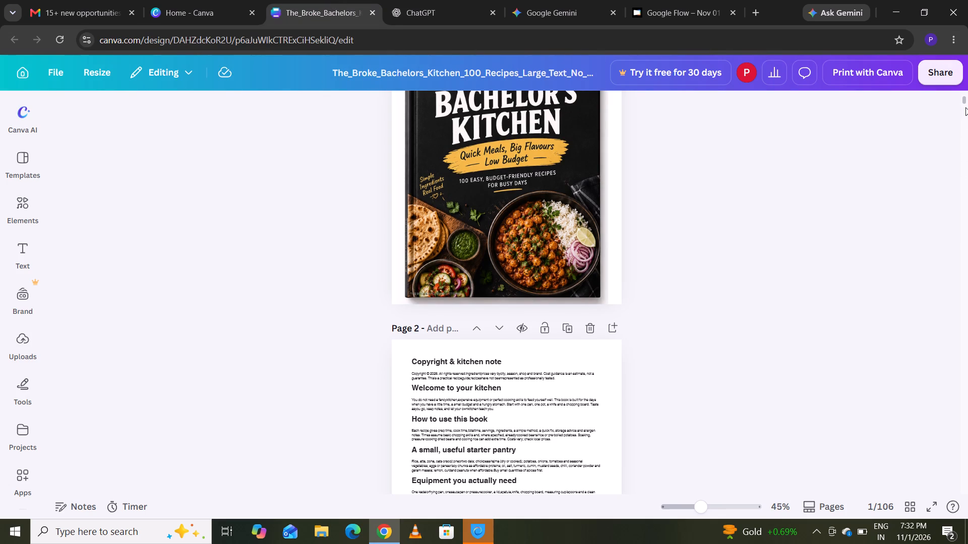
left_click_drag(964, 104, 959, 219)
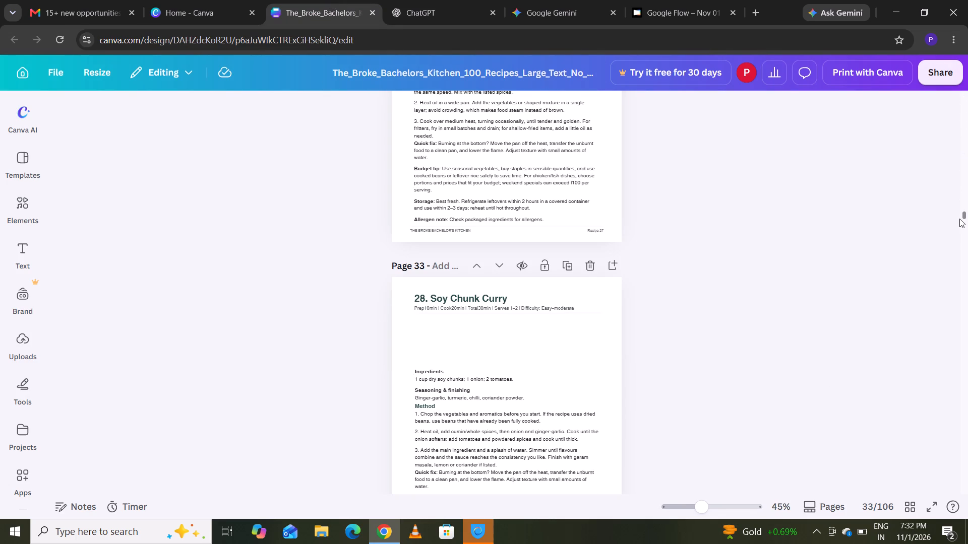
left_click_drag(959, 219, 959, 274)
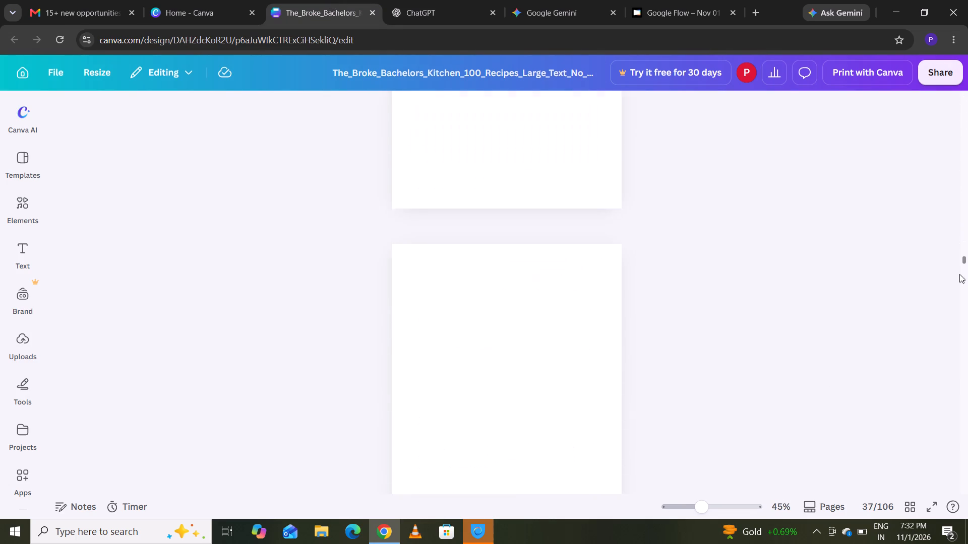
left_click_drag(959, 274, 959, 287)
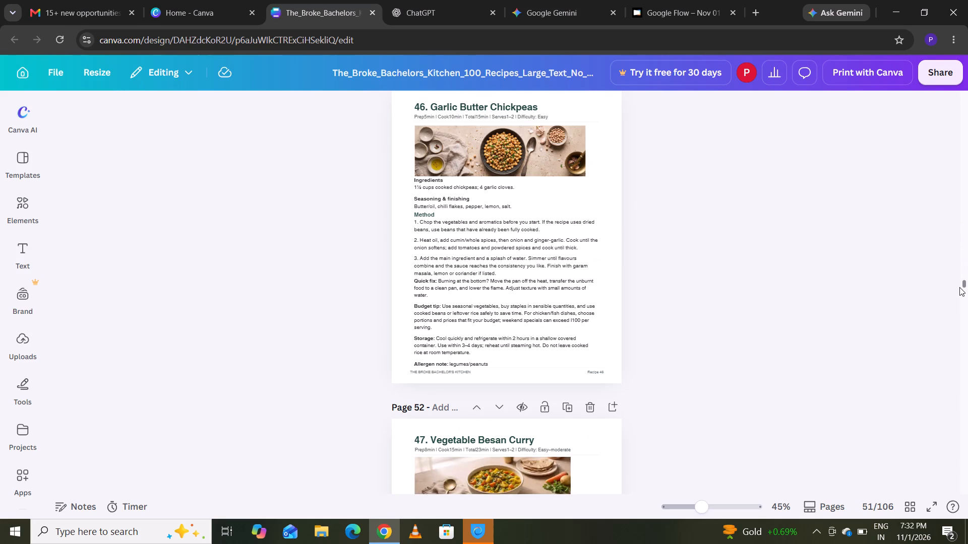
left_click_drag(959, 287, 959, 295)
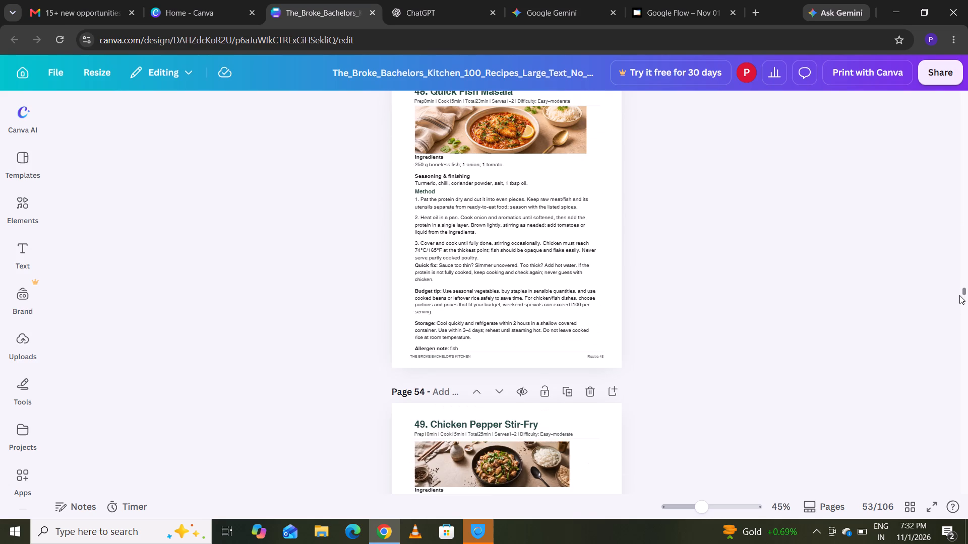
left_click_drag(959, 295, 957, 332)
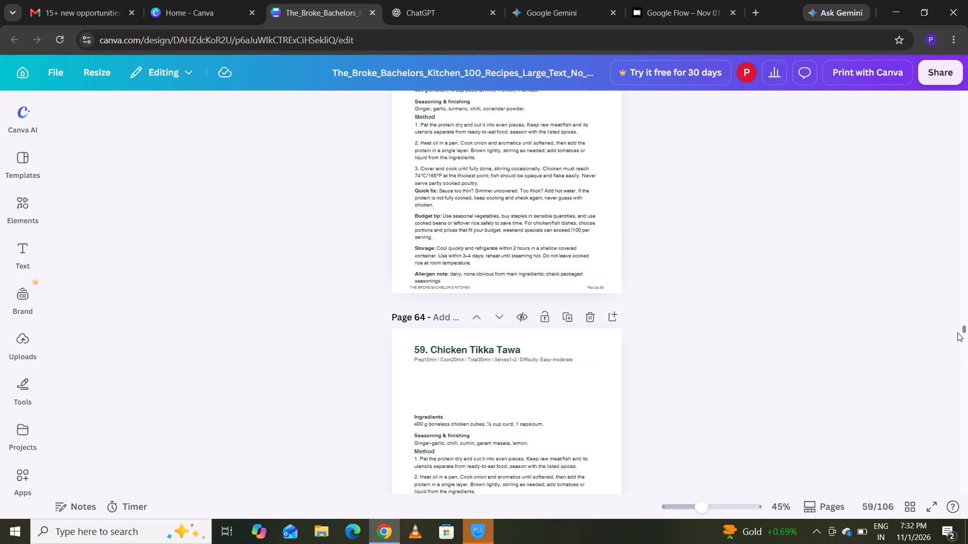
left_click_drag(957, 332, 957, 335)
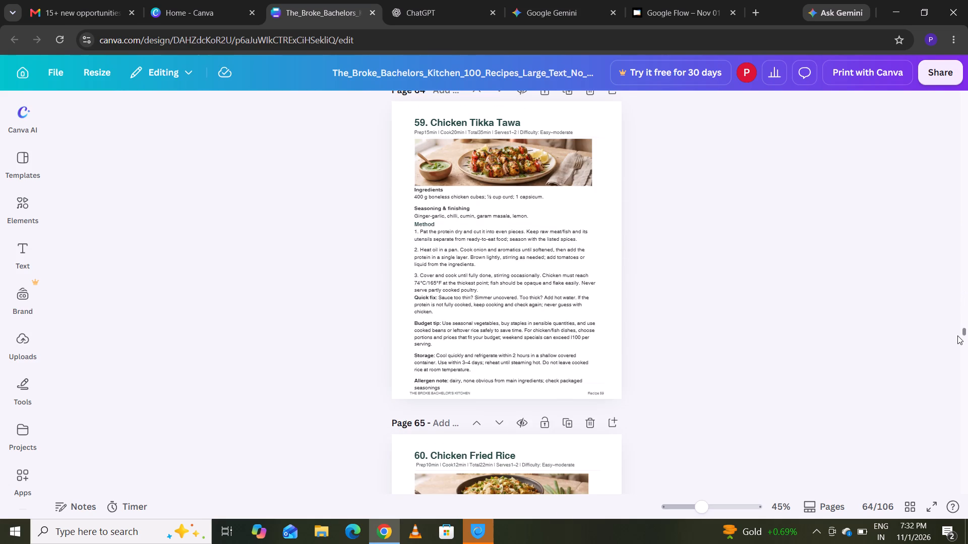
left_click_drag(957, 335, 956, 344)
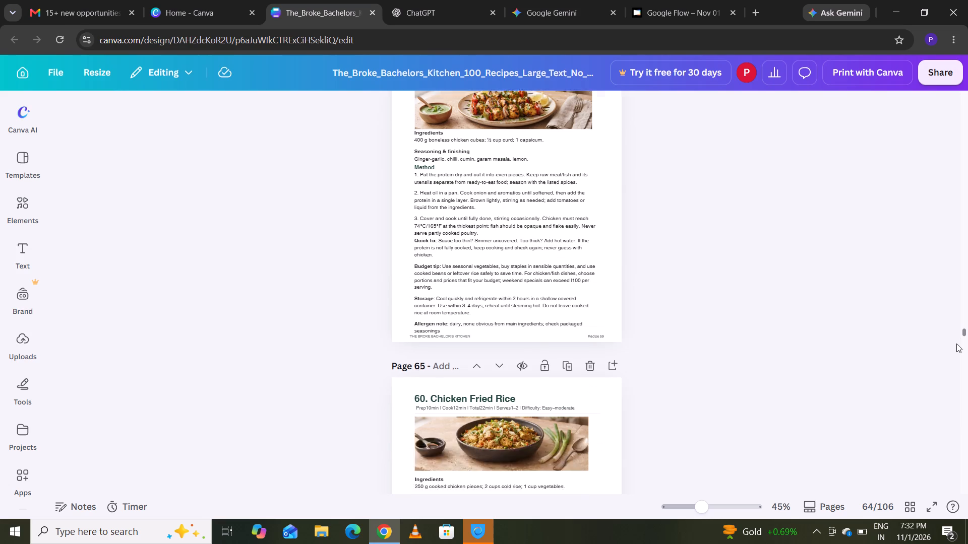
left_click_drag(956, 344, 956, 346)
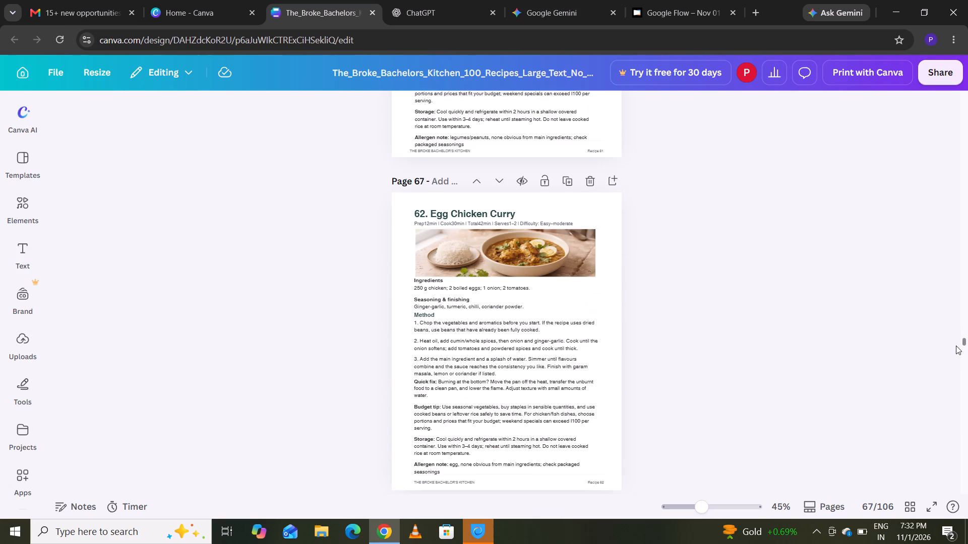
left_click_drag(956, 346, 953, 353)
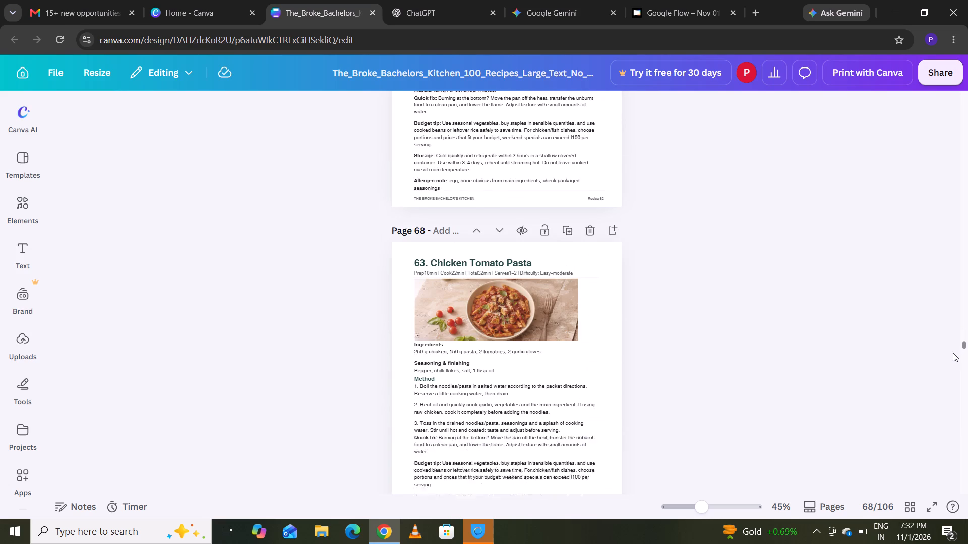
left_click_drag(953, 353, 953, 350)
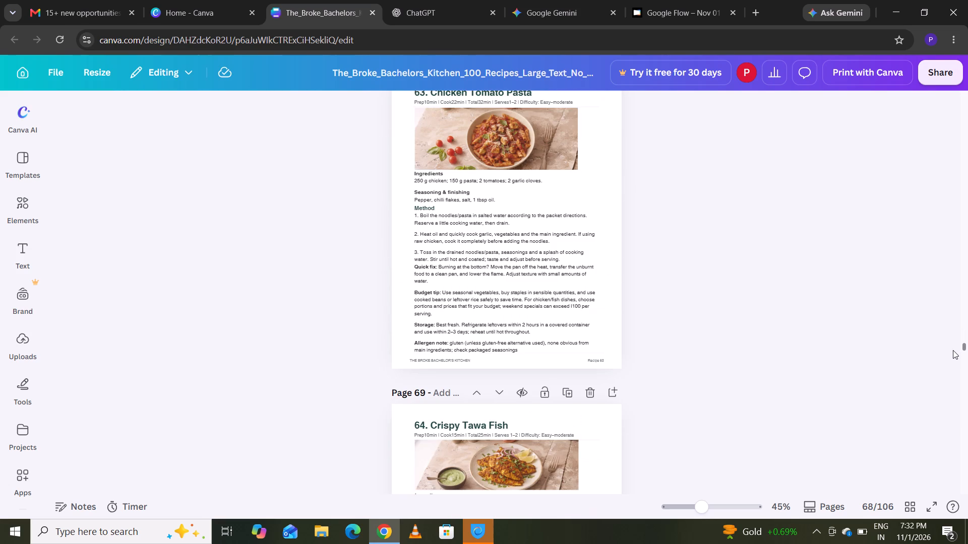
left_click_drag(953, 350, 953, 353)
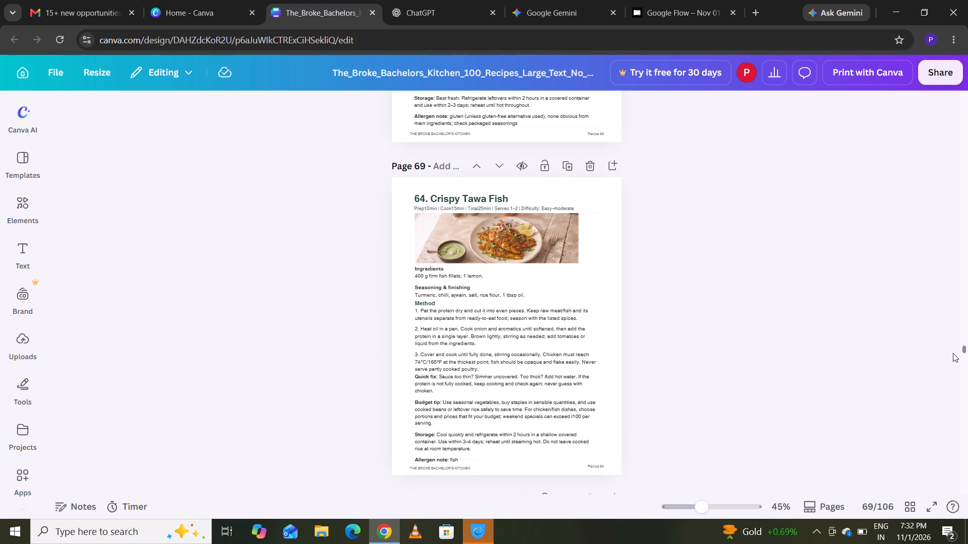
left_click_drag(953, 353, 949, 363)
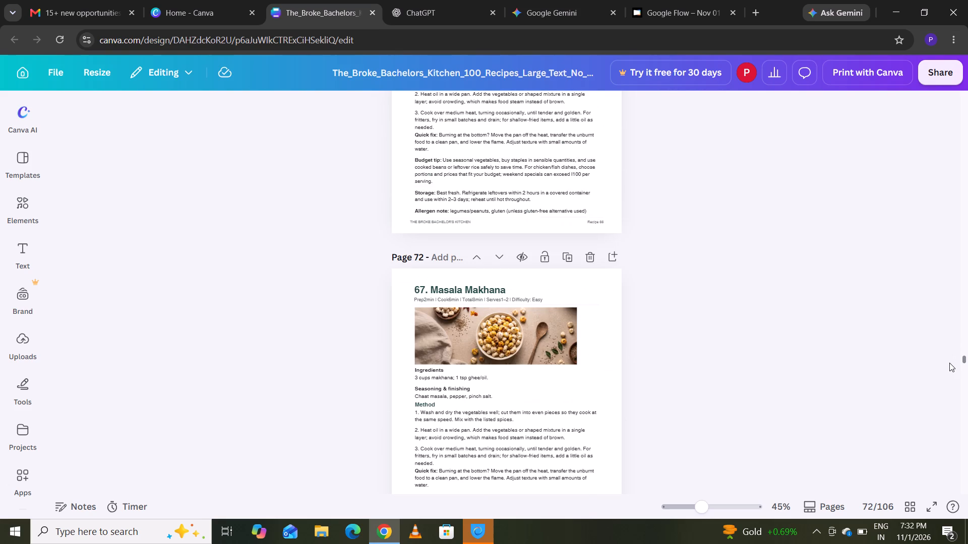
left_click_drag(949, 363, 945, 370)
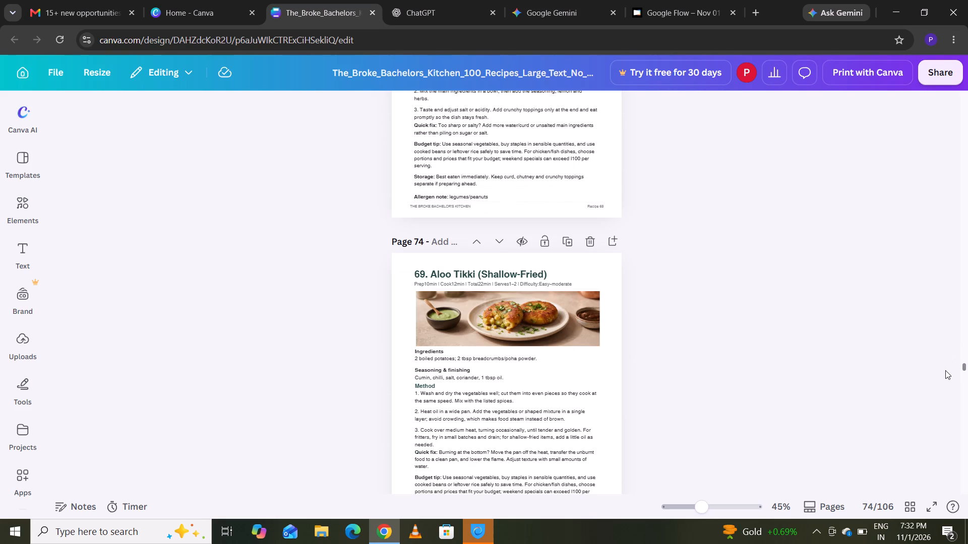
left_click_drag(945, 370, 945, 374)
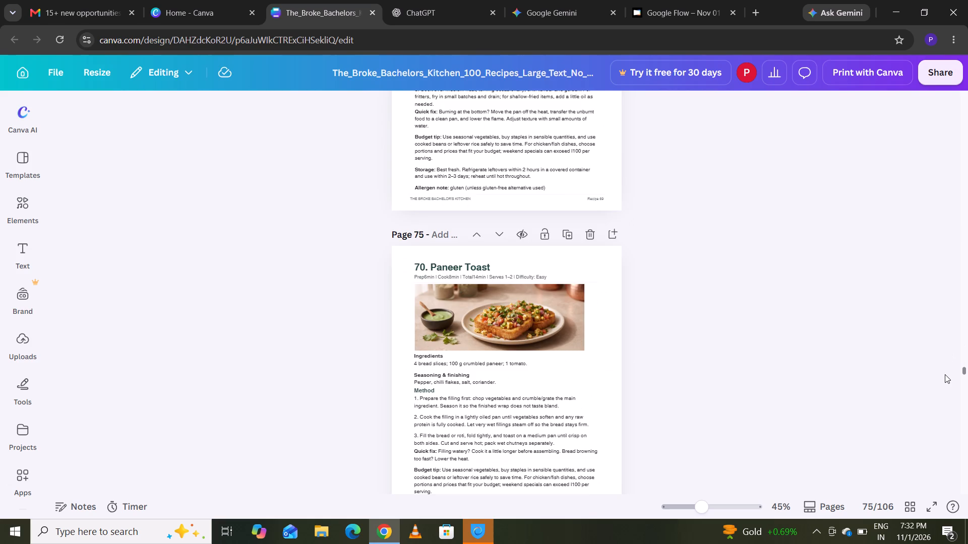
left_click_drag(945, 374, 952, 371)
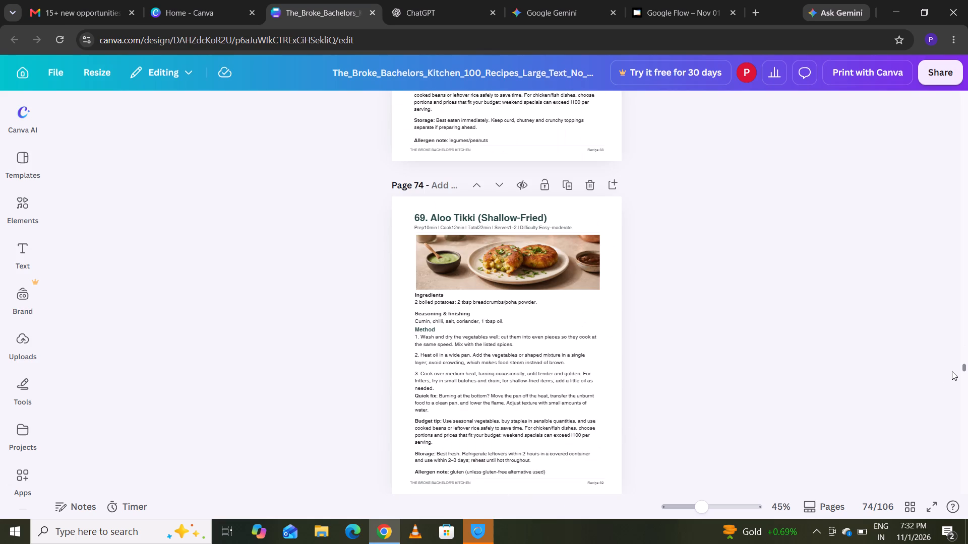
left_click_drag(952, 371, 951, 373)
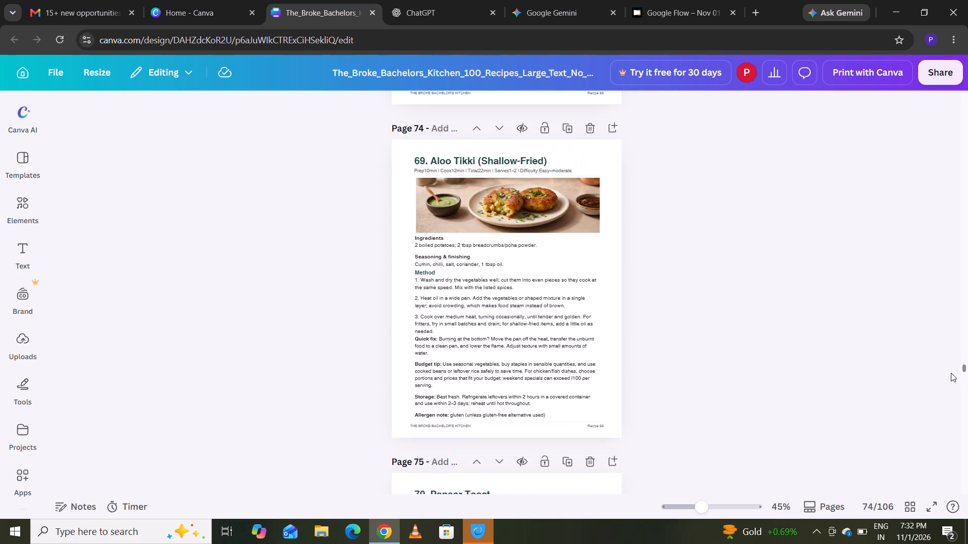
left_click_drag(951, 373, 950, 374)
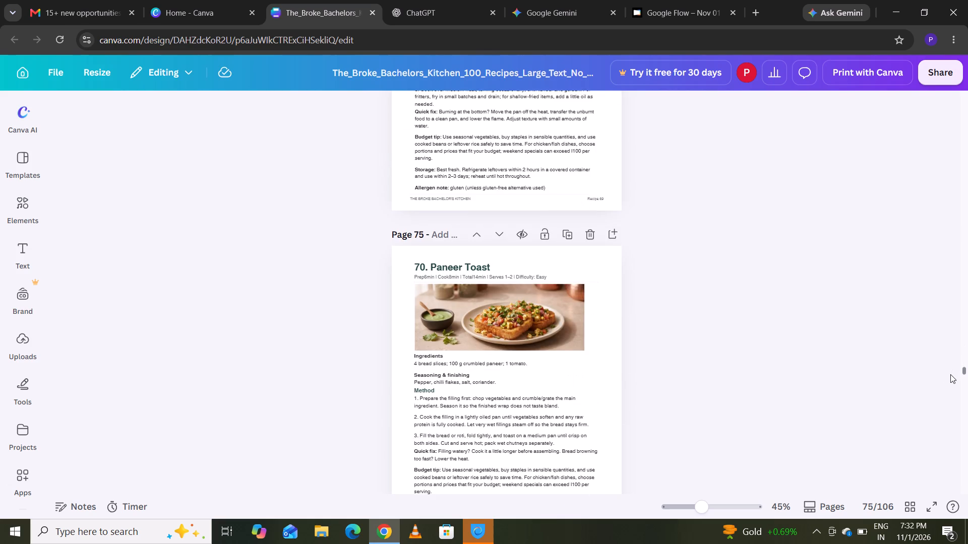
left_click_drag(950, 374, 950, 376)
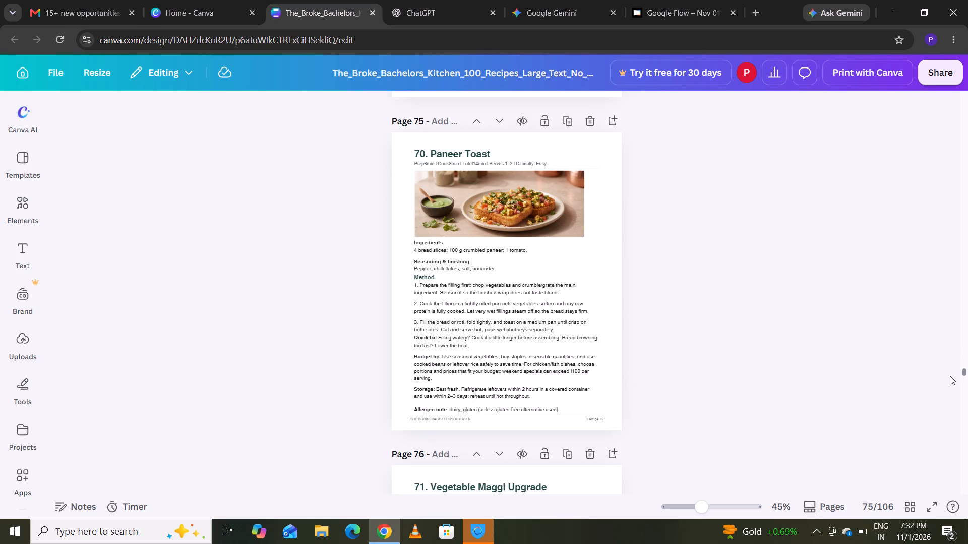
left_click_drag(950, 376, 945, 389)
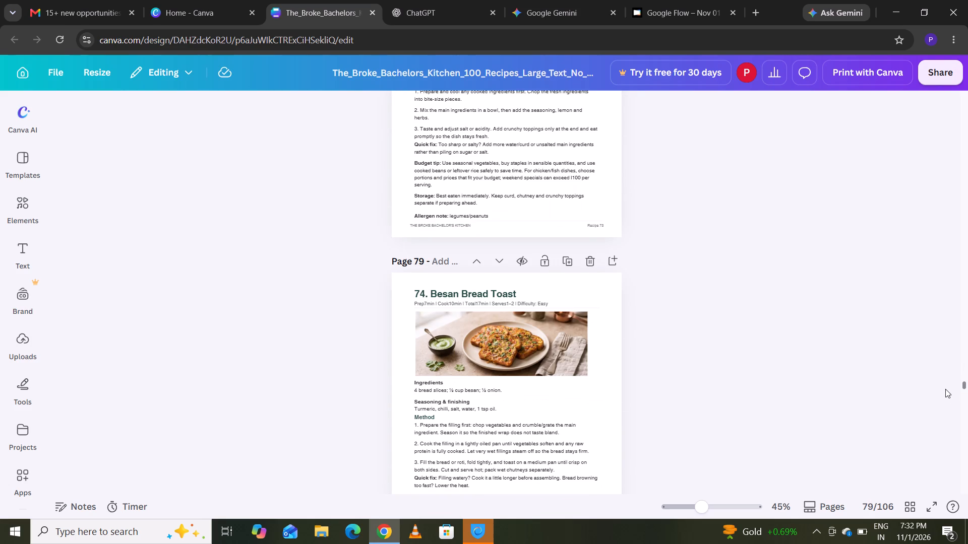
left_click_drag(945, 389, 945, 386)
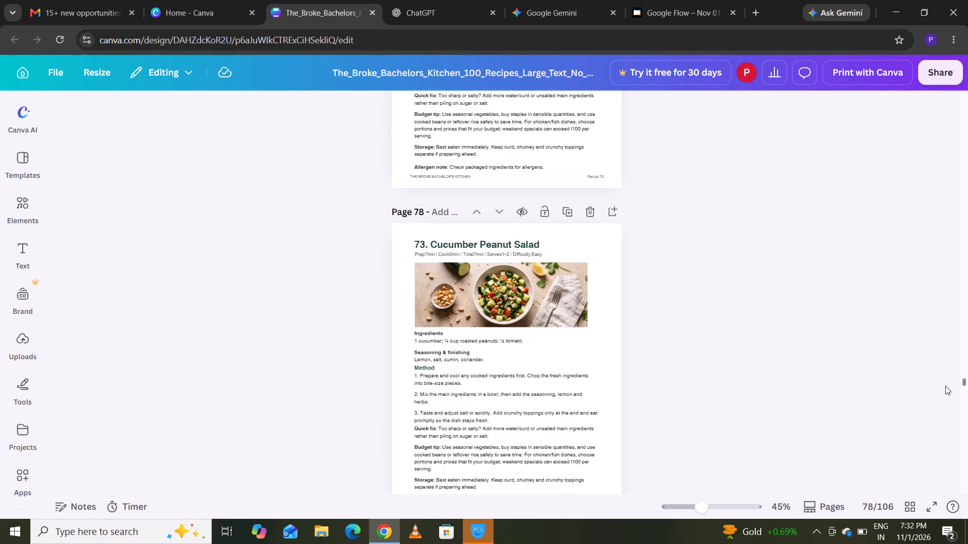
left_click_drag(945, 386, 946, 383)
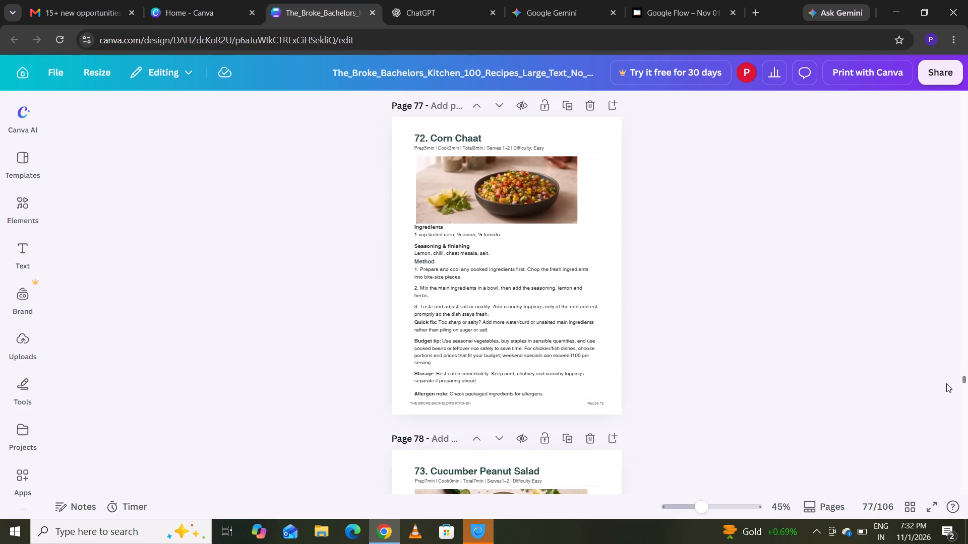
left_click_drag(946, 383, 944, 391)
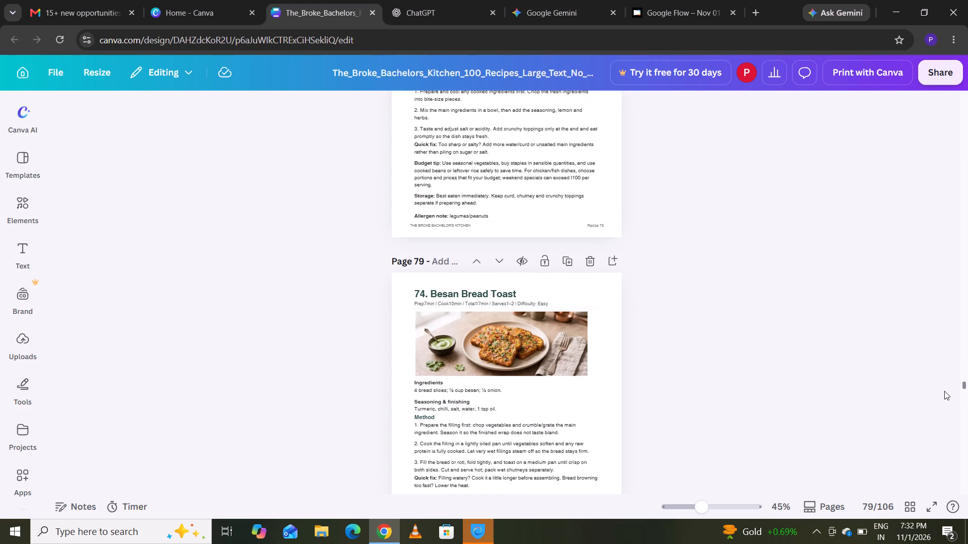
left_click_drag(944, 391, 944, 392)
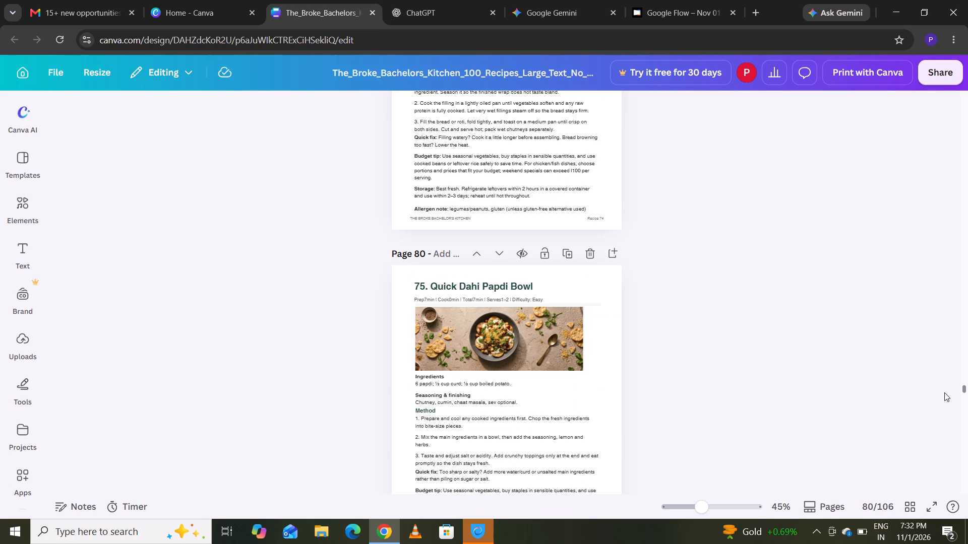
left_click_drag(944, 392, 944, 395)
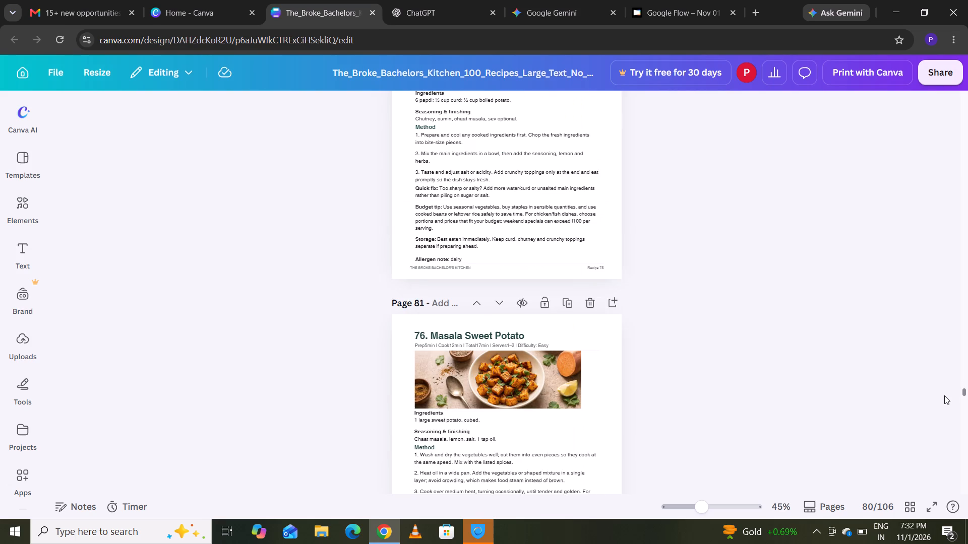
left_click_drag(944, 395, 944, 402)
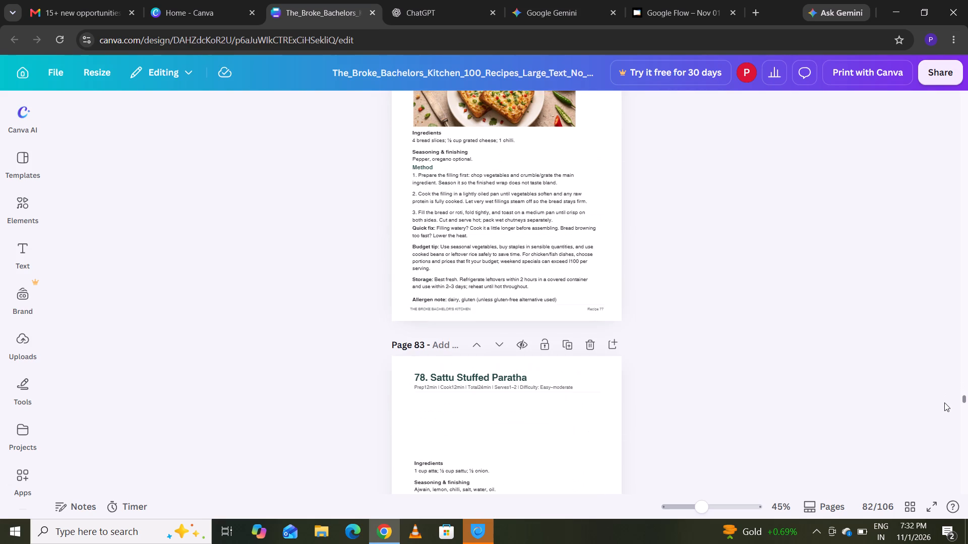
left_click_drag(944, 402, 944, 403)
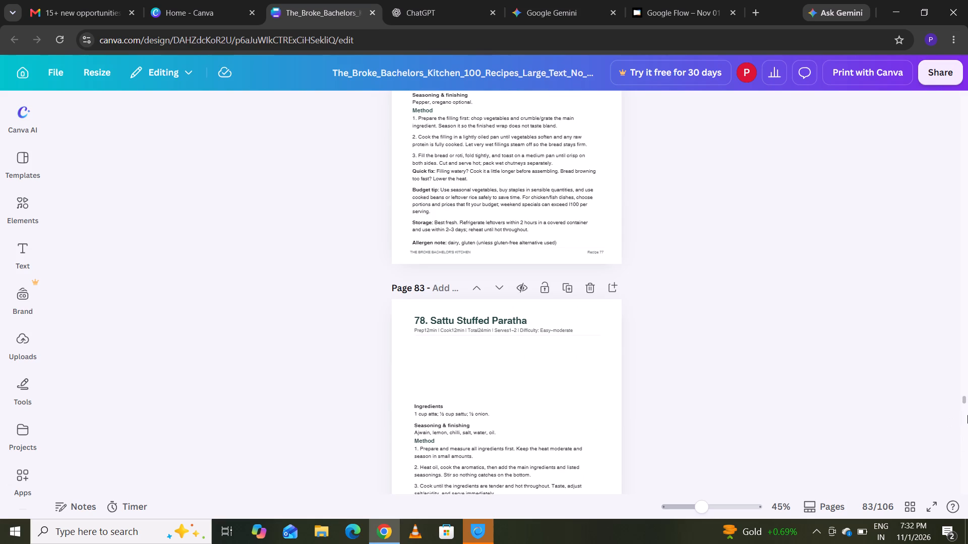
Place the uploaded stuffed paratha photo in the blank space under the title of recipe 78, Sattu Stuffed Paratha, on page 83.
left_click(963, 401)
key("Down")
key("Down")
key("Down")
key("Down")
key("Down")
key("Down")
key("Down")
key("Down")
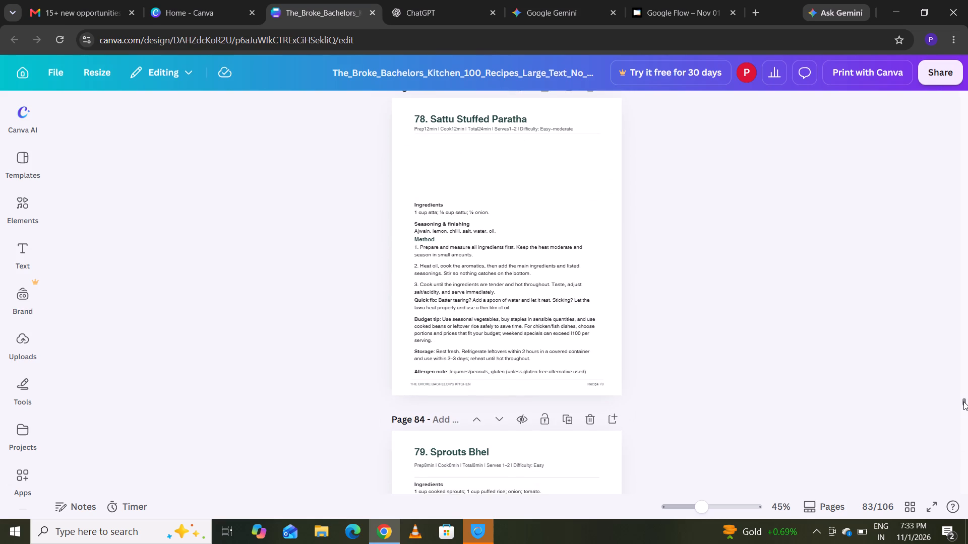
key("Up")
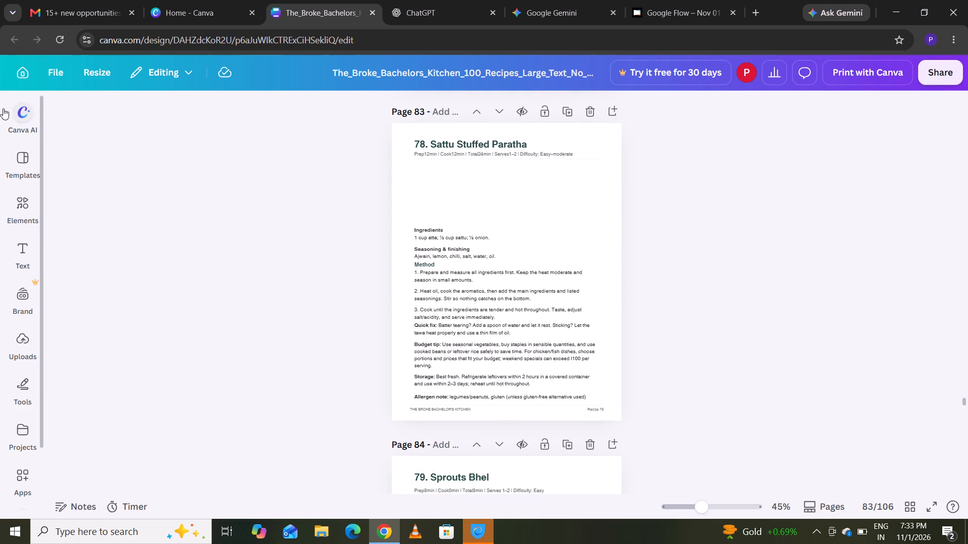
left_click(14, 337)
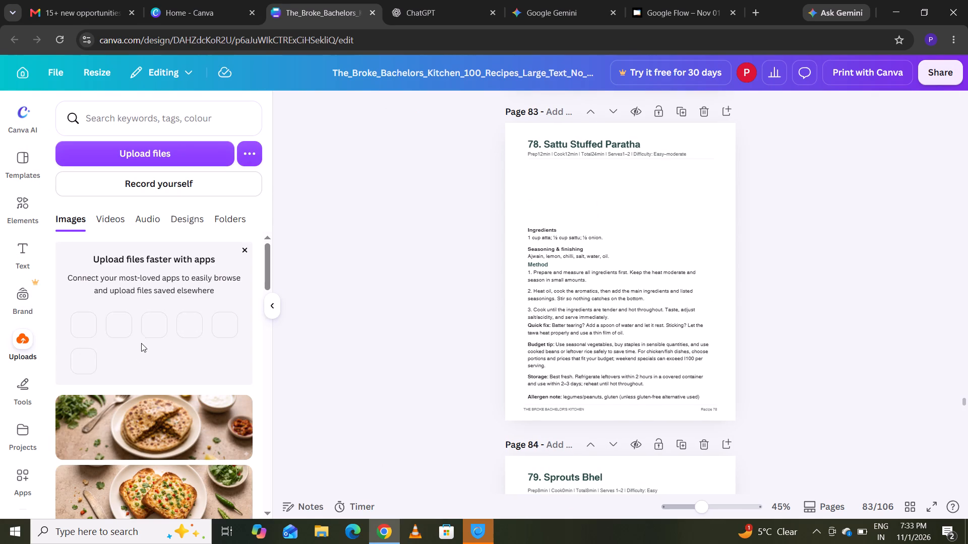
left_click_drag(112, 441, 202, 413)
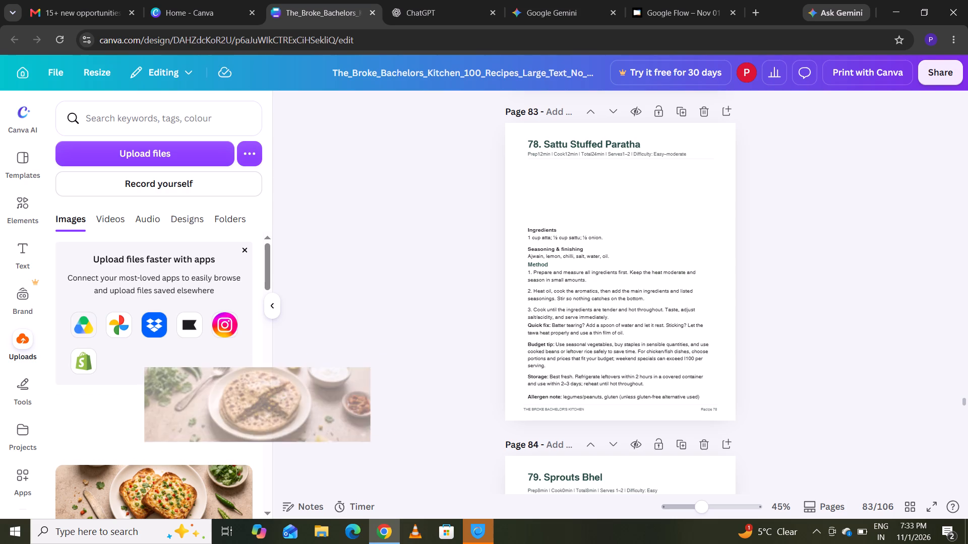
left_click_drag(202, 413, 588, 215)
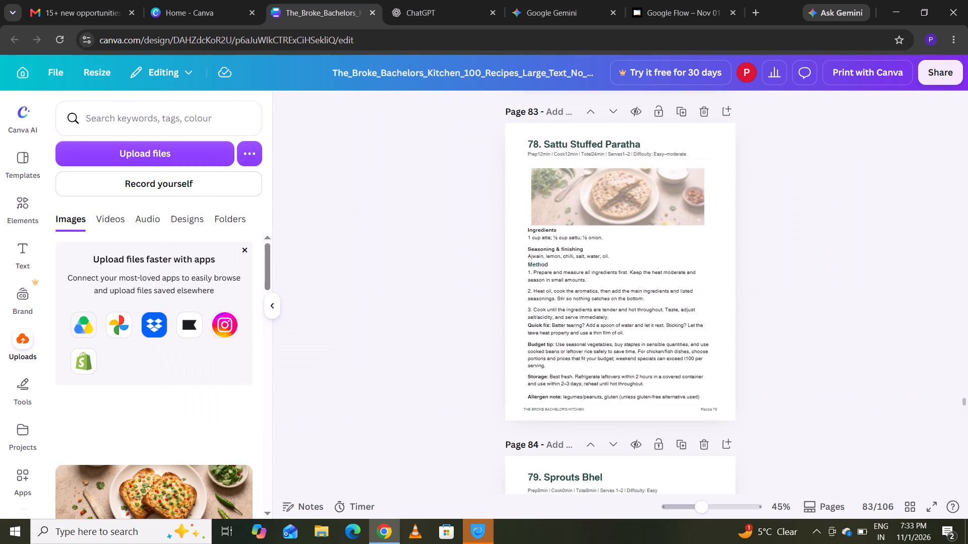
left_click_drag(588, 215, 585, 209)
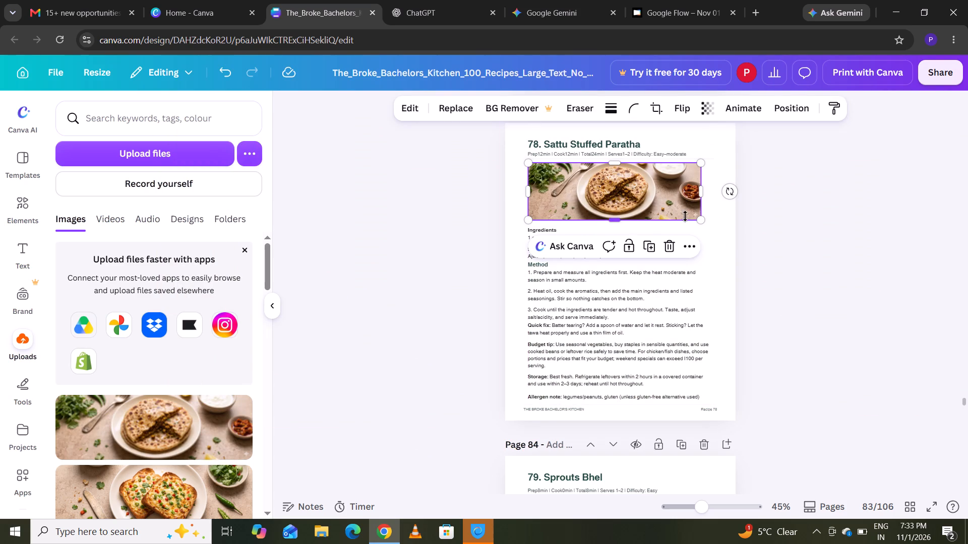
Trim the bottom and side edges of the stuffed paratha photo on page 83 so it clears the Ingredients text.
left_click(701, 510)
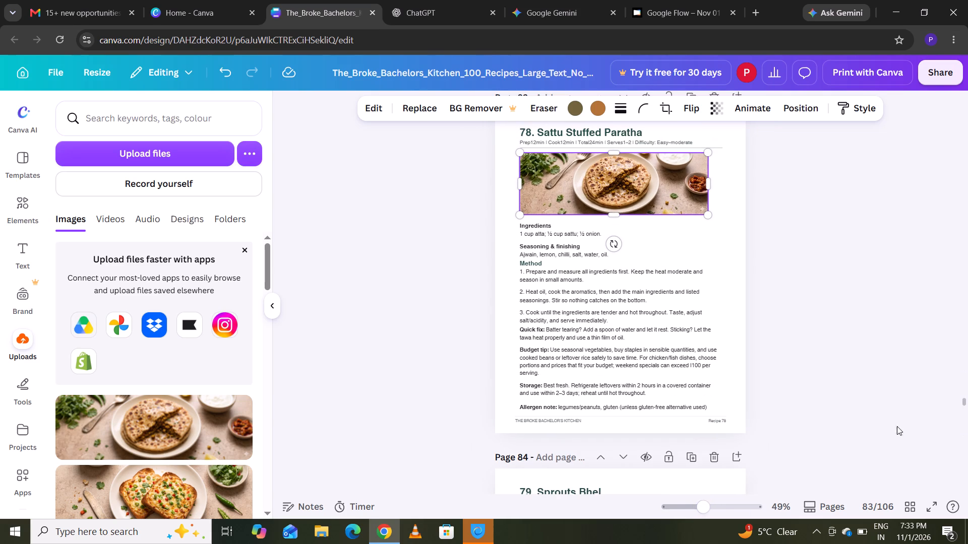
left_click(965, 404)
key("Up")
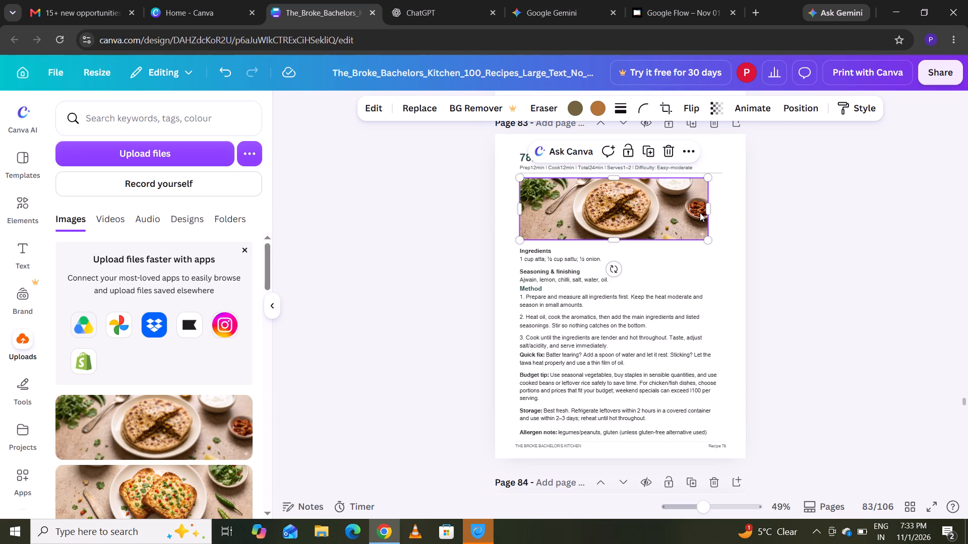
left_click_drag(615, 239, 610, 235)
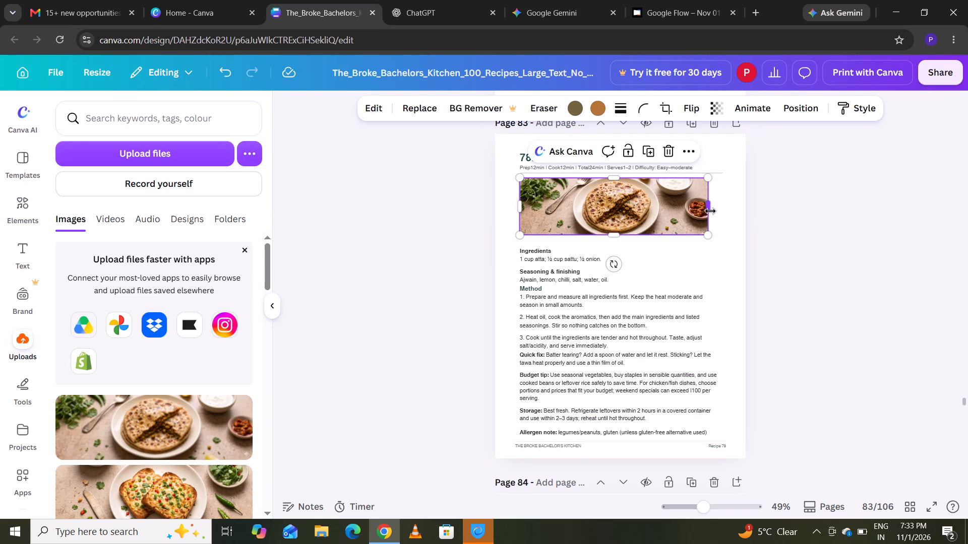
left_click_drag(710, 211, 703, 214)
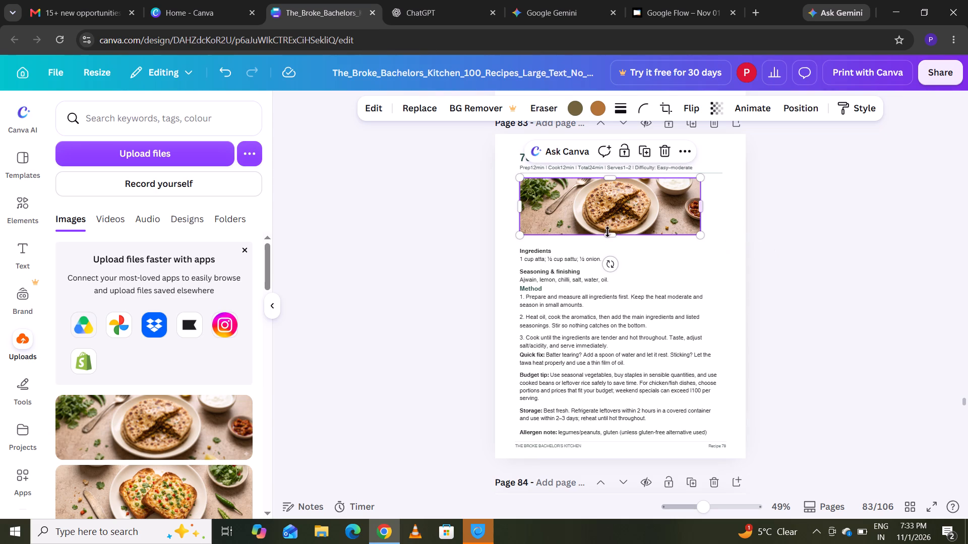
left_click_drag(520, 204, 523, 206)
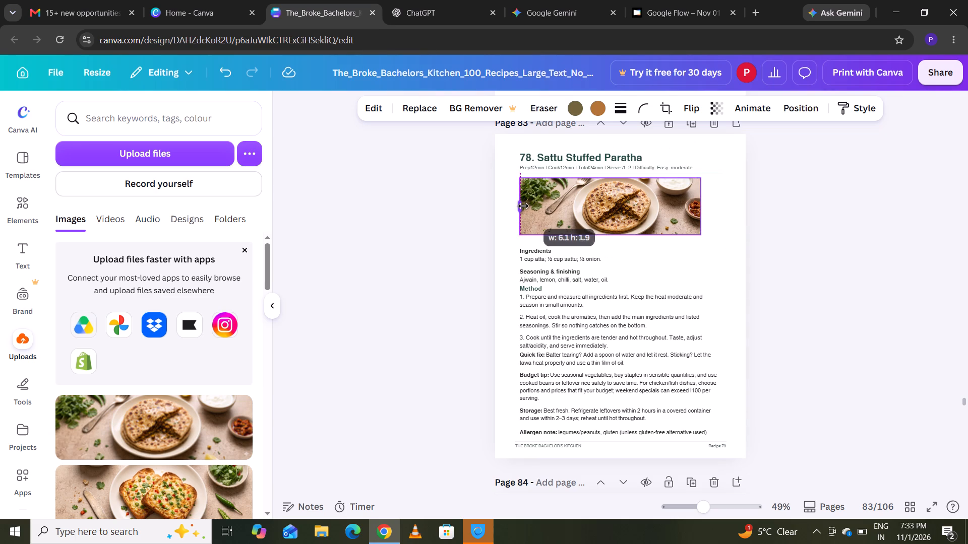
left_click_drag(523, 206, 520, 211)
Enlarge the stuffed paratha photo, crop its left side, and position it between the title details and the Ingredients text.
left_click_drag(696, 235, 718, 318)
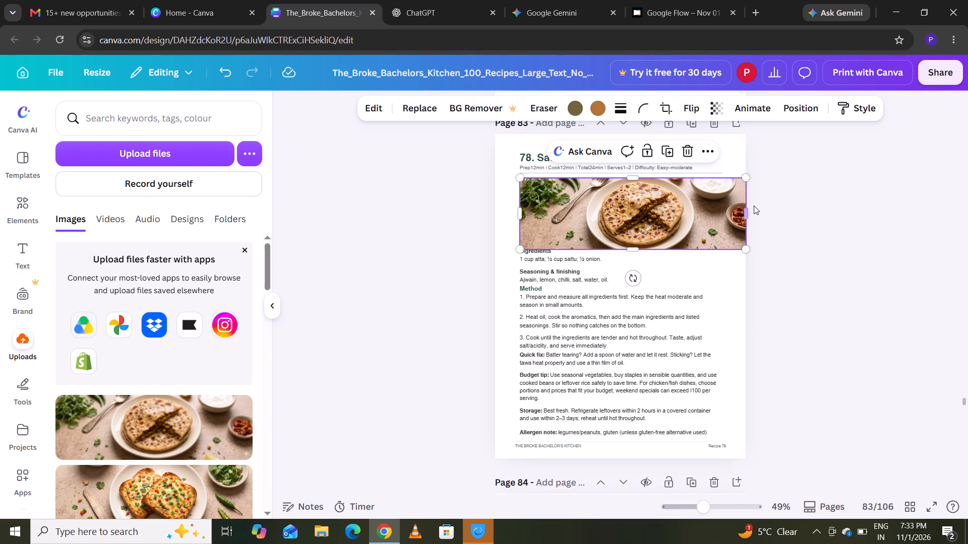
left_click_drag(521, 215, 537, 215)
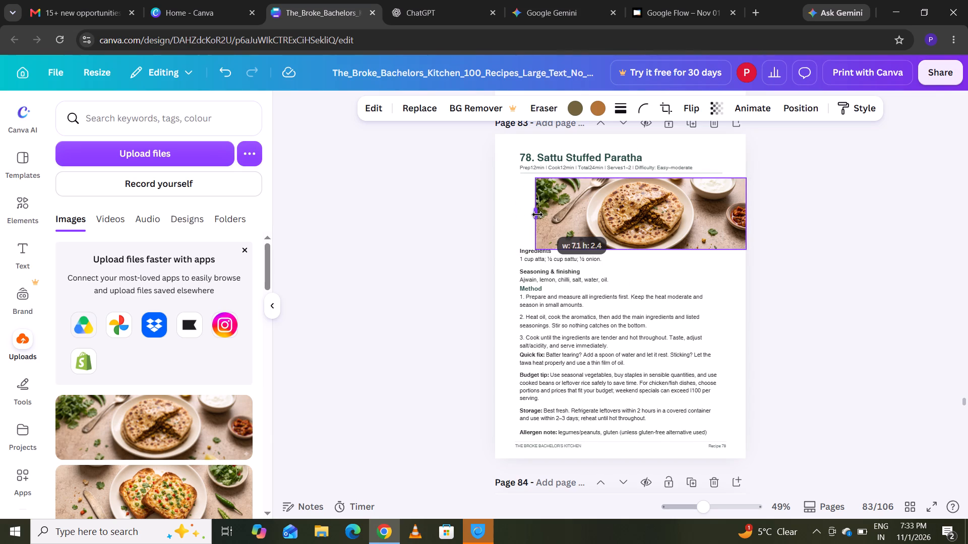
left_click_drag(537, 215, 540, 219)
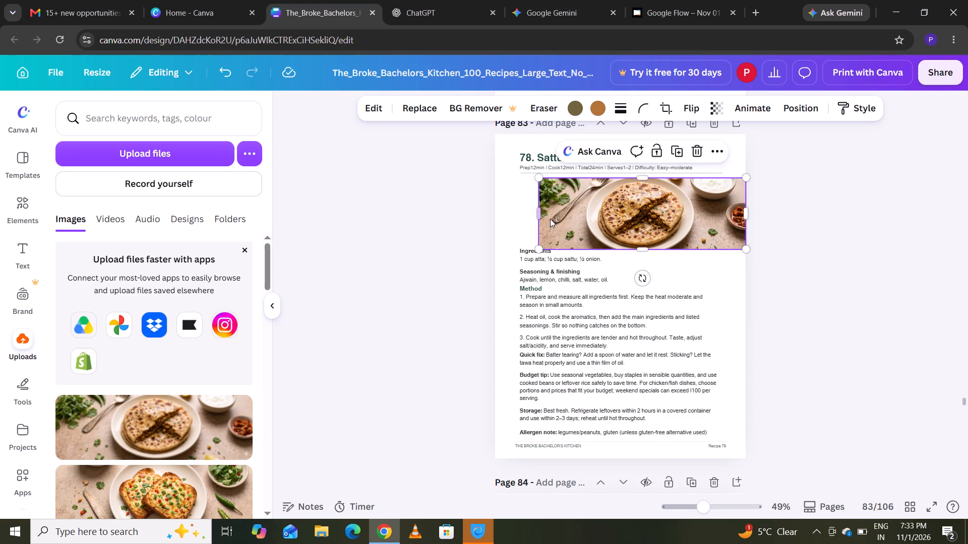
left_click_drag(565, 219, 547, 213)
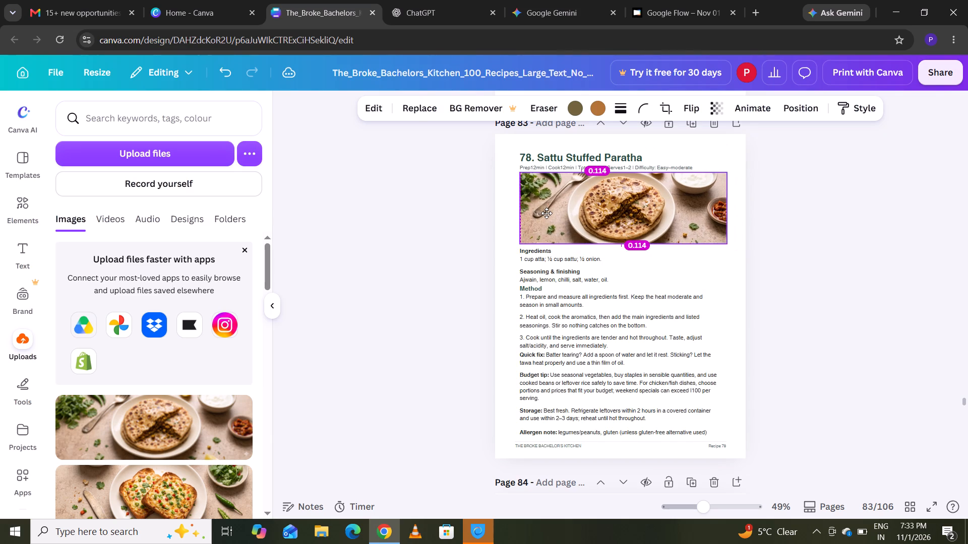
left_click_drag(547, 213, 546, 215)
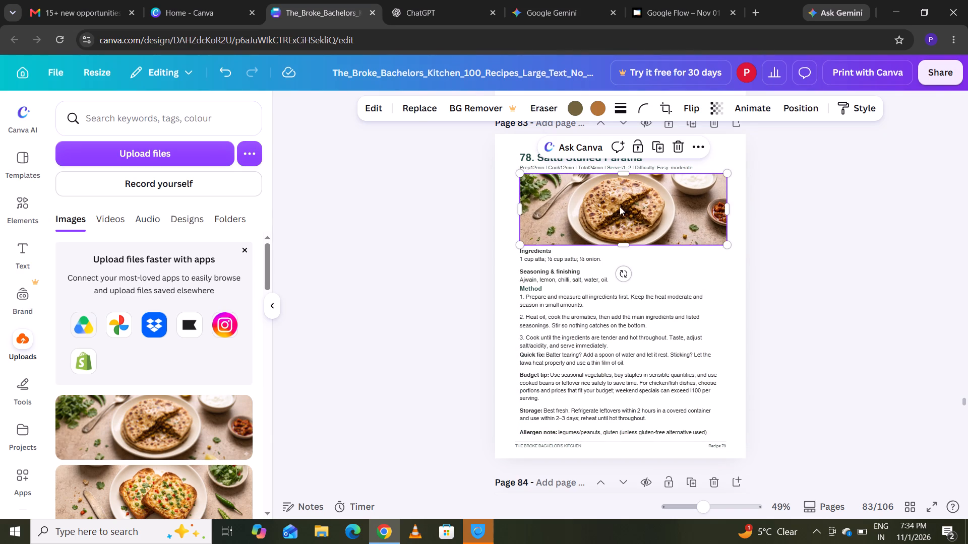
left_click_drag(519, 209, 533, 219)
left_click_drag(579, 206, 574, 206)
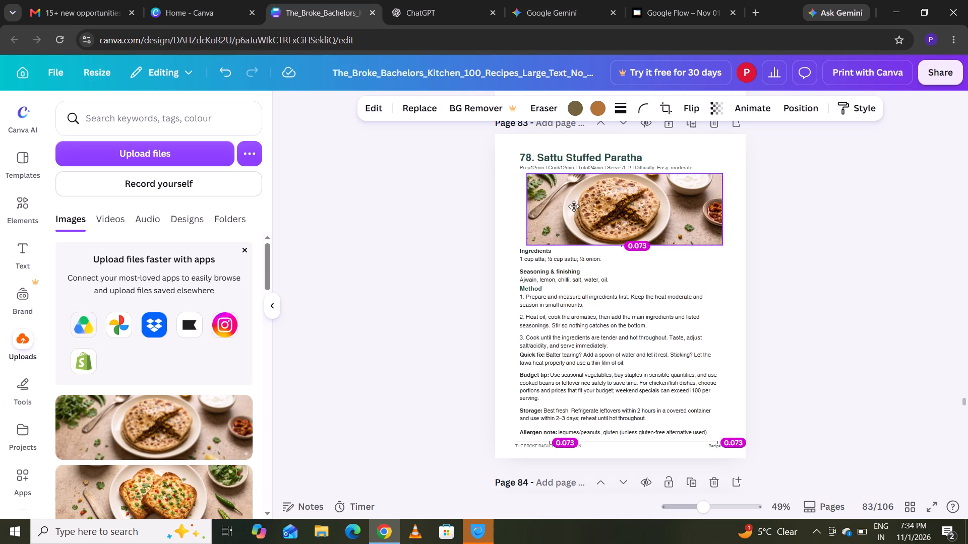
left_click_drag(574, 206, 569, 208)
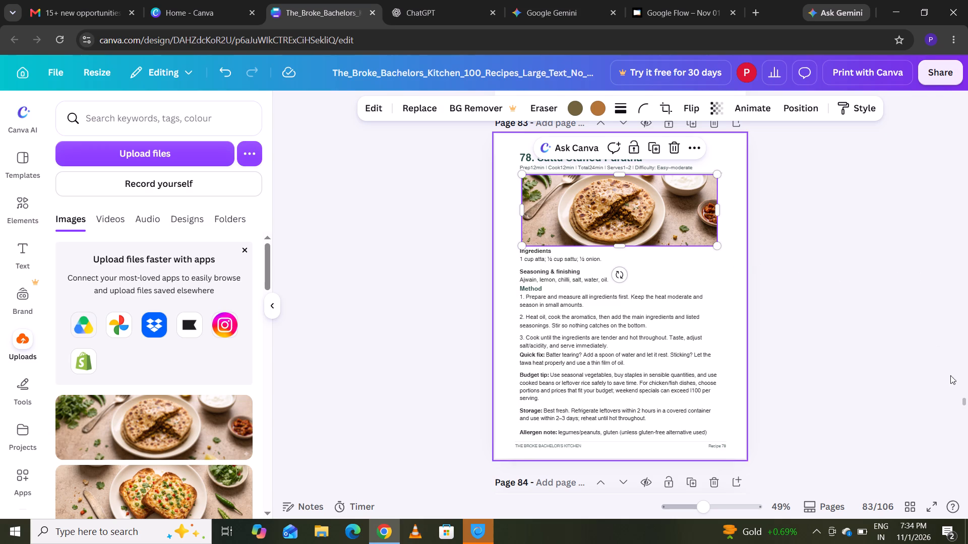
On page 84, Sprouts Bhel, move the recipe text block down to leave blank space for a photo.
left_click(965, 399)
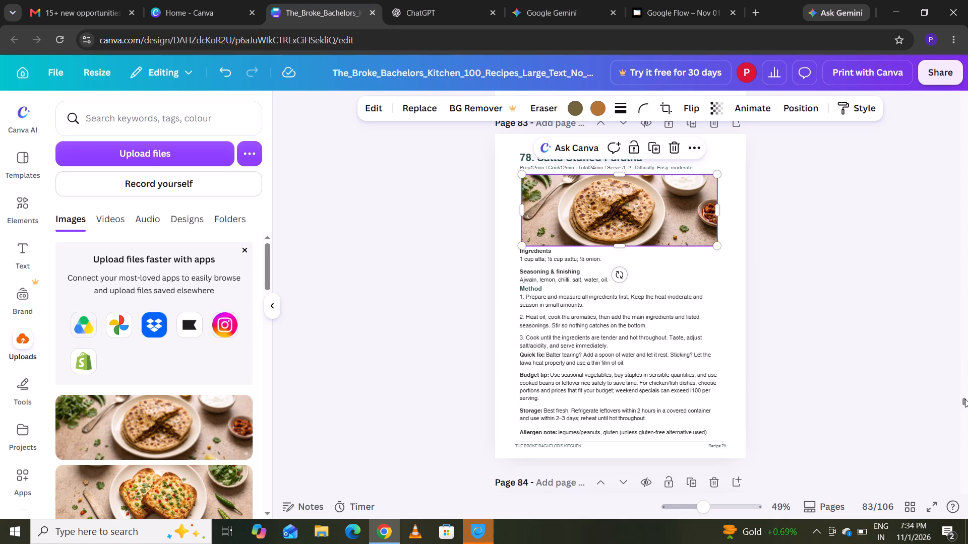
key("Down")
key("Down")
key("Down")
key("Down")
key("Down")
key("Down")
key("Down")
key("Down")
key("Down")
key("Down")
key("Down")
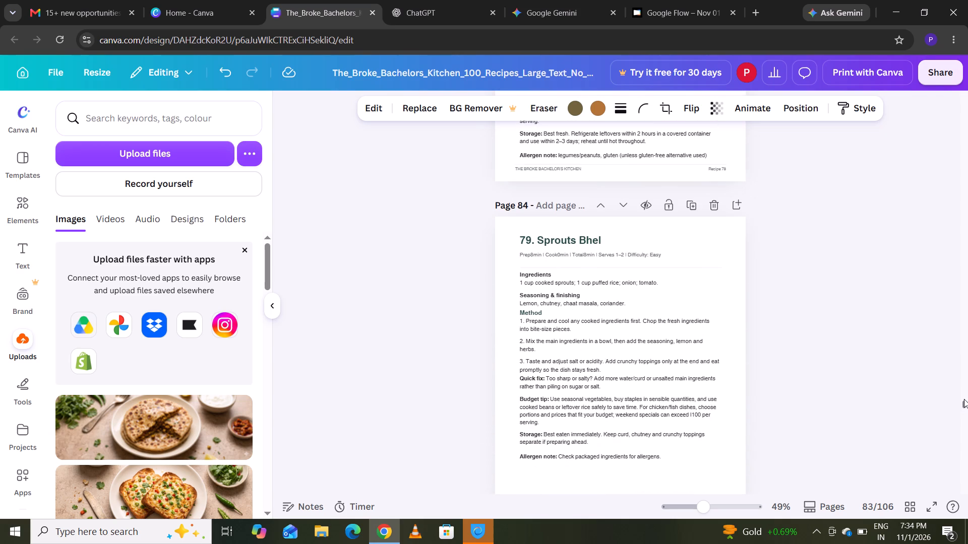
key("Down")
key("Down")
key("Down")
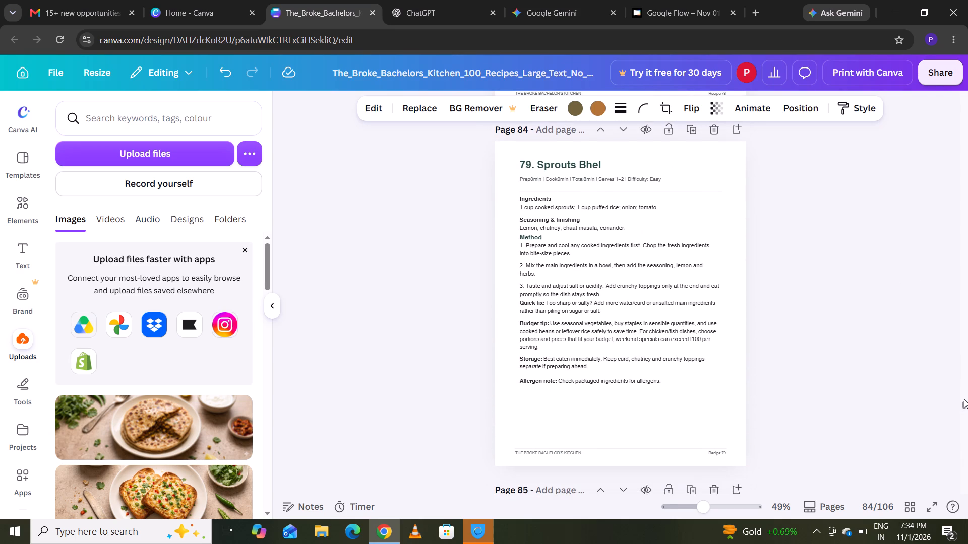
left_click(583, 257)
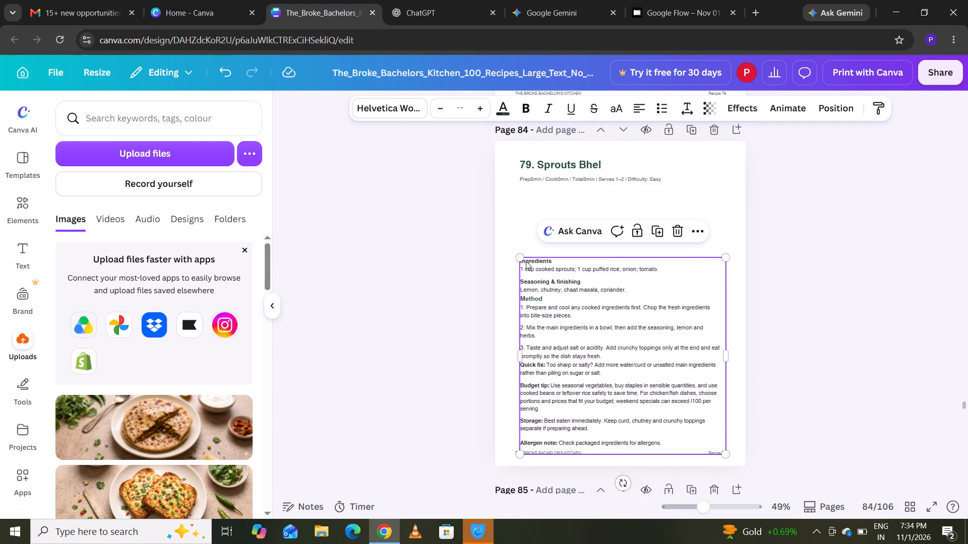
Move the prep-time details and the divider line up close beneath the 79. Sprouts Bhel title.
left_click_drag(560, 181, 560, 176)
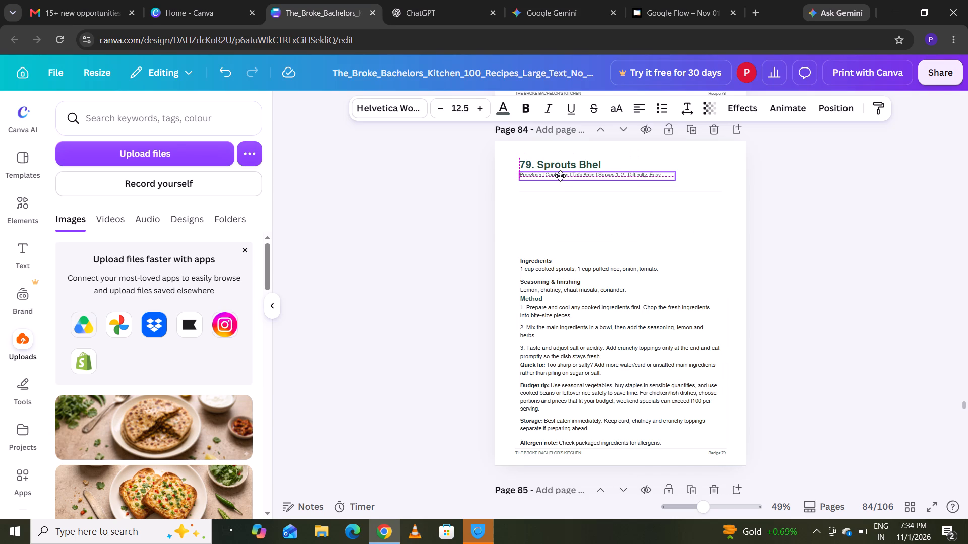
left_click_drag(560, 176, 558, 180)
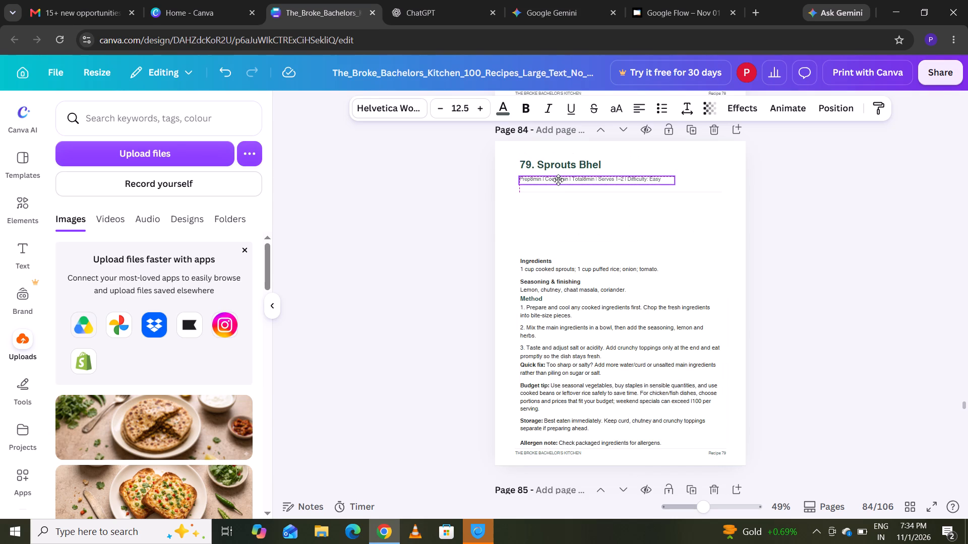
left_click_drag(558, 180, 558, 177)
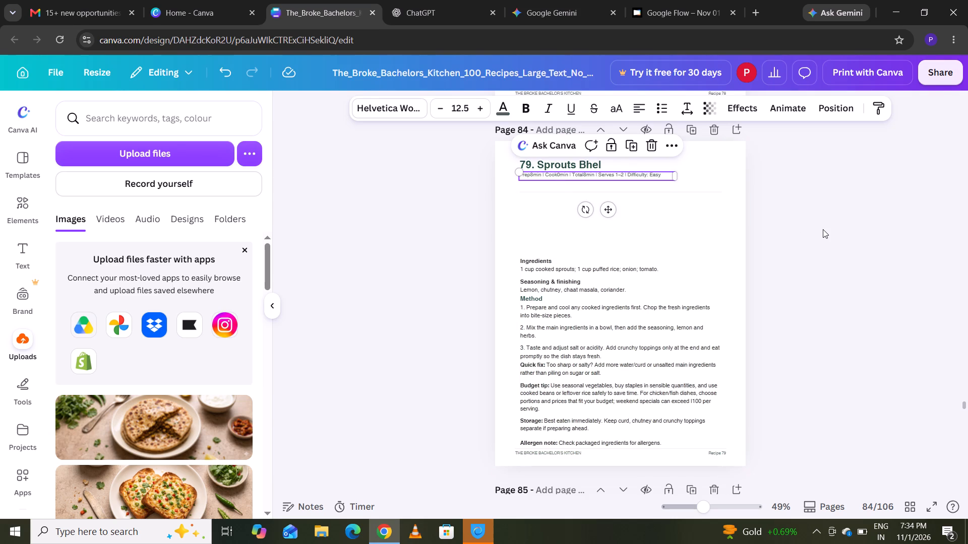
left_click(823, 229)
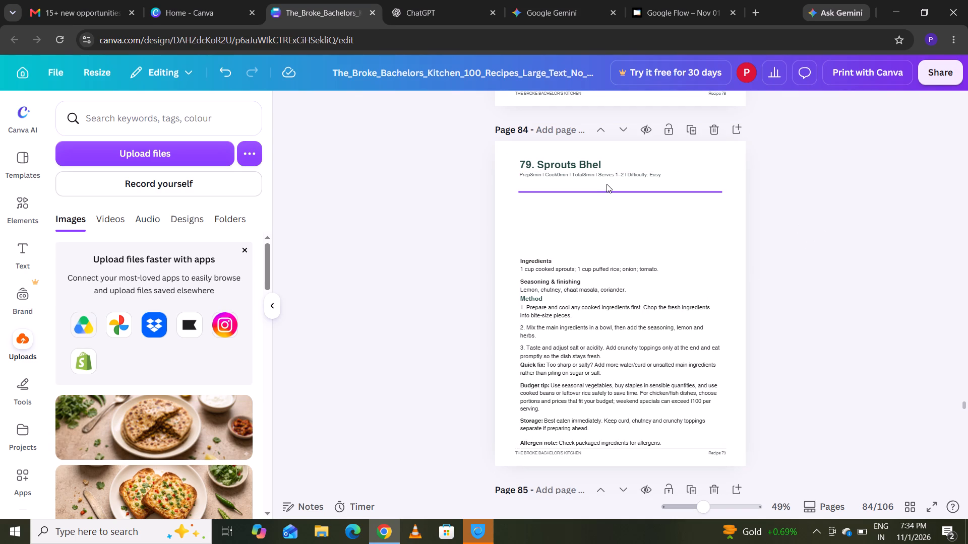
left_click_drag(610, 191, 606, 183)
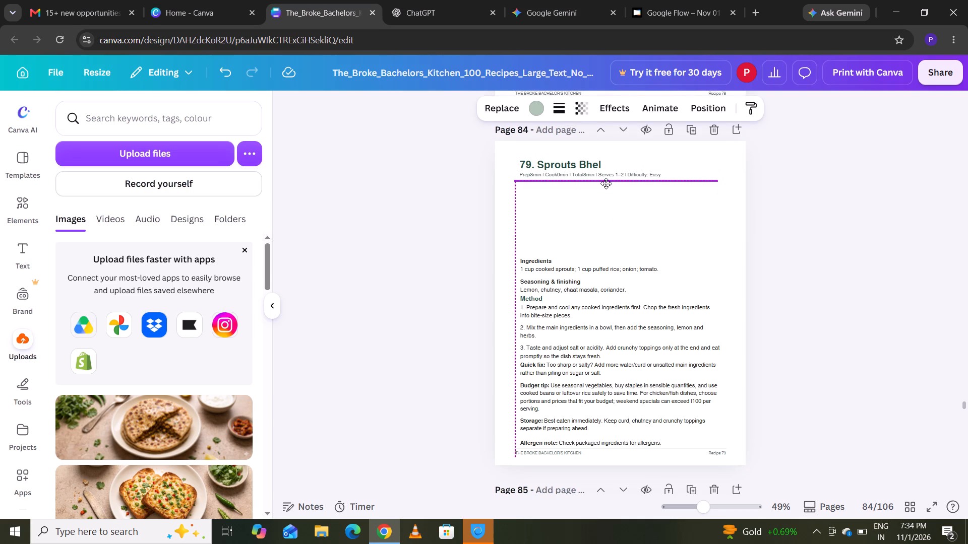
left_click_drag(606, 183, 608, 179)
left_click(812, 268)
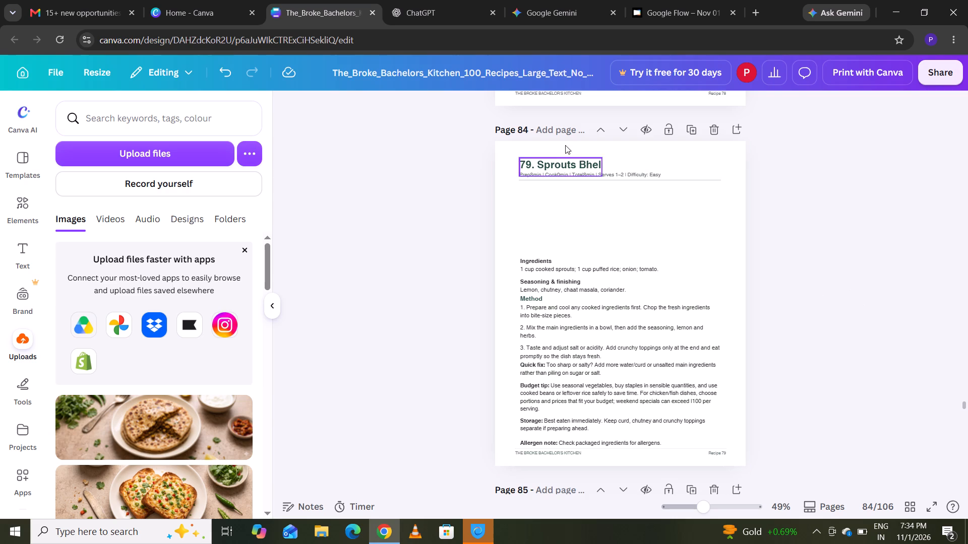
left_click(447, 10)
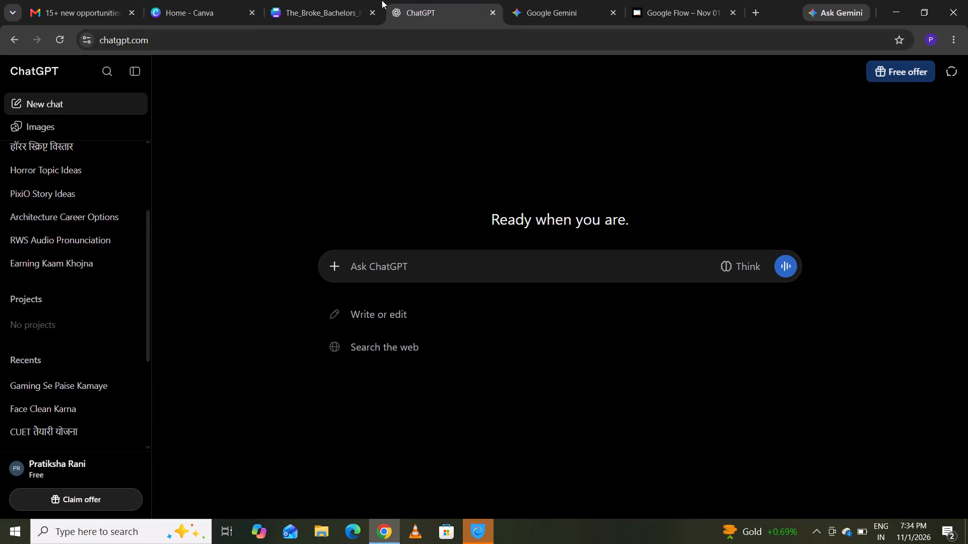
left_click(313, 4)
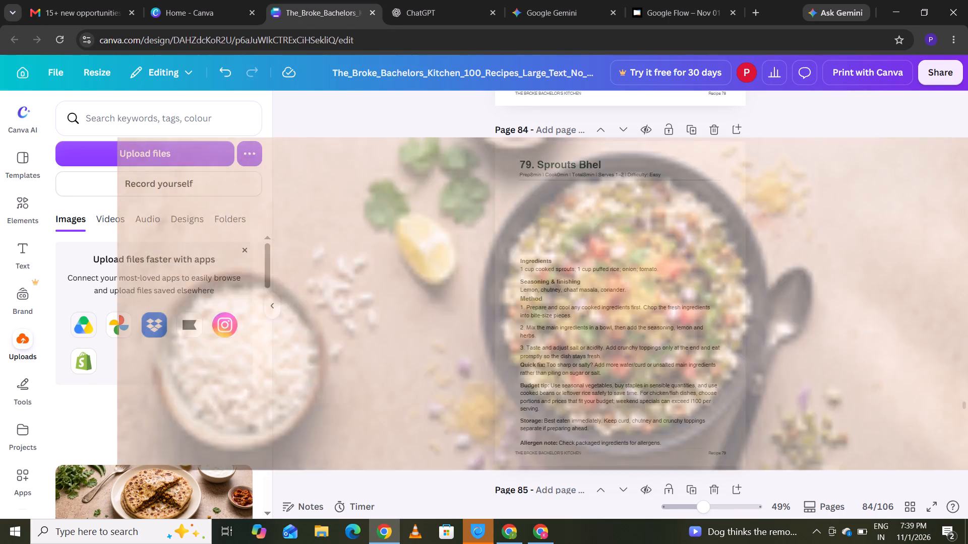
left_click_drag(525, 241, 612, 236)
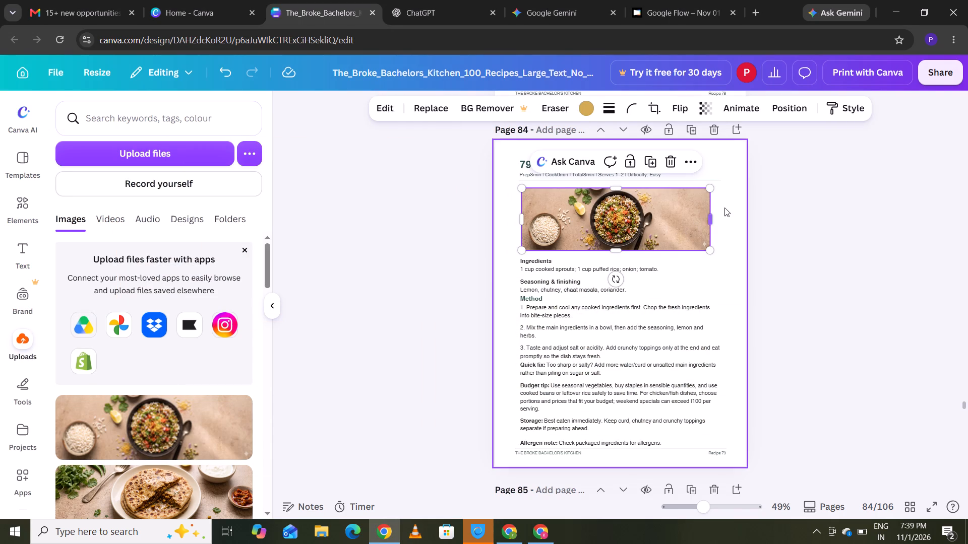
Crop the Sprouts Bhel image narrower from both its left and right edges.
left_click_drag(706, 215, 698, 216)
left_click_drag(521, 224, 530, 227)
left_click_drag(703, 221, 695, 221)
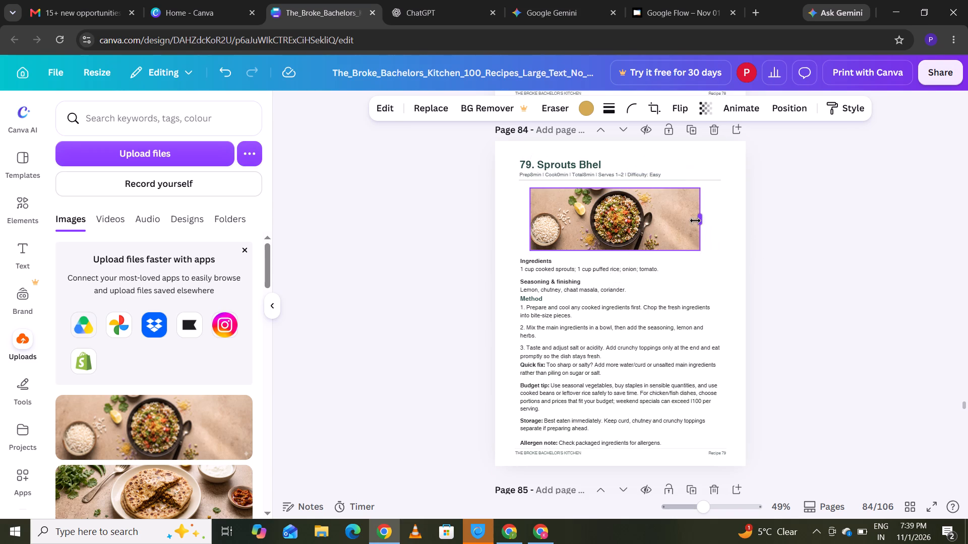
left_click_drag(695, 221, 692, 221)
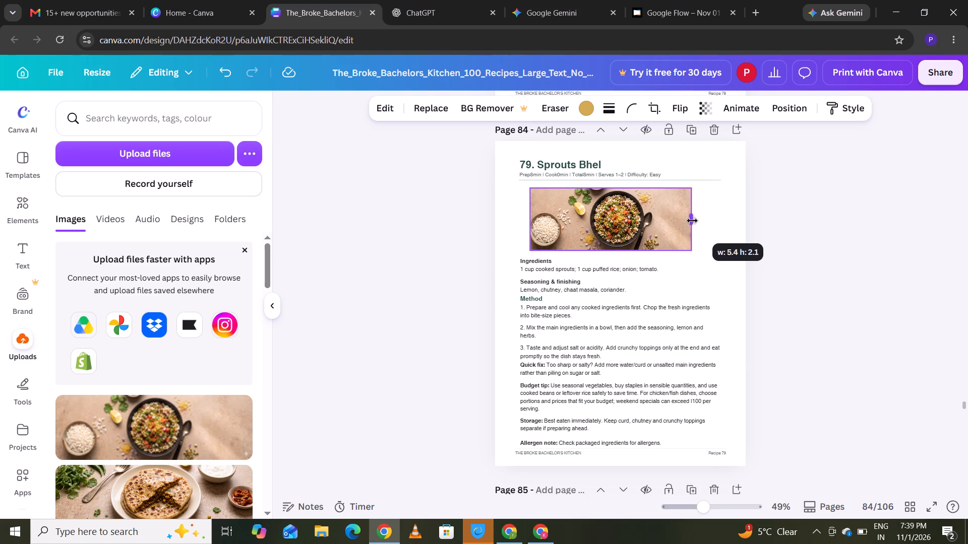
left_click_drag(692, 221, 684, 222)
Align the Sprouts Bhel image with the text's left margin and size it to about 6.2 by 2.4 between the divider and Ingredients.
left_click_drag(618, 235, 610, 234)
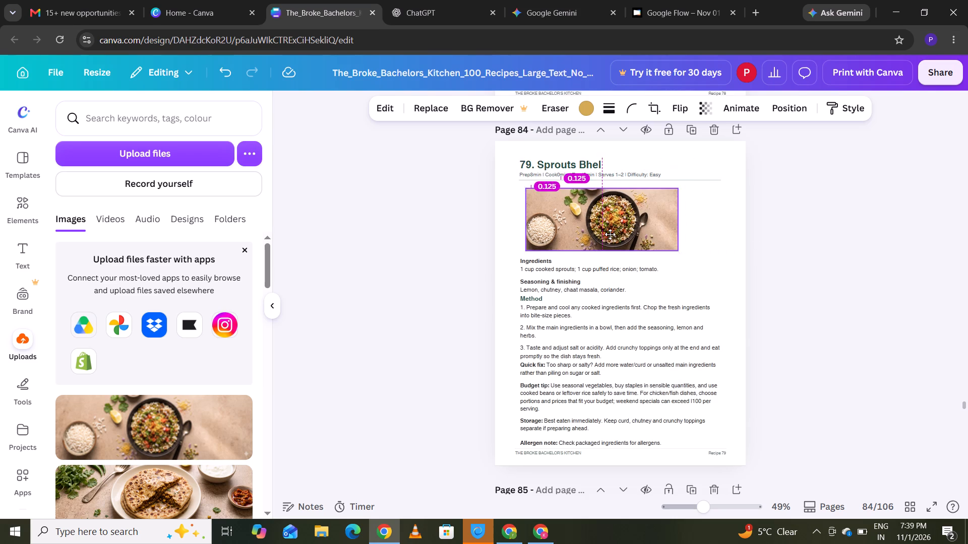
left_click_drag(610, 234, 608, 231)
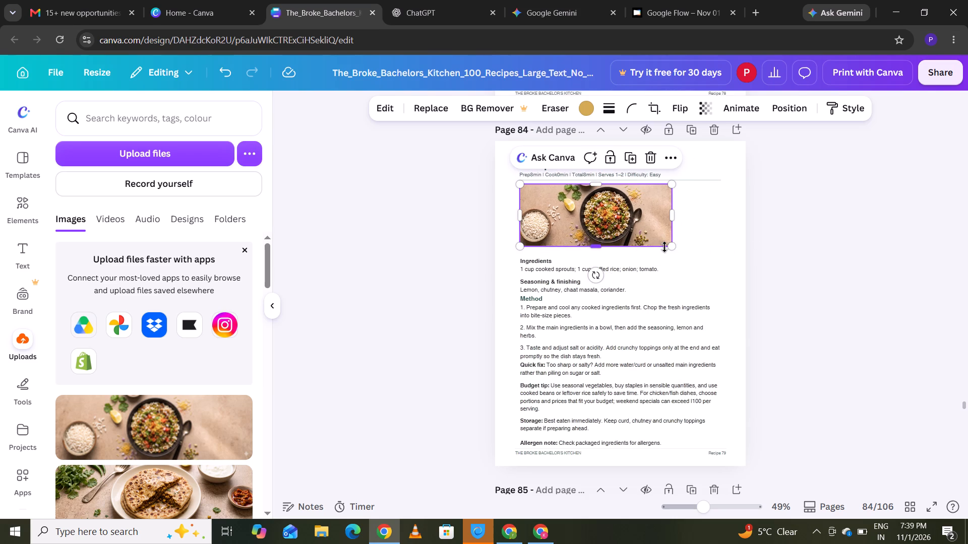
left_click_drag(668, 247, 690, 259)
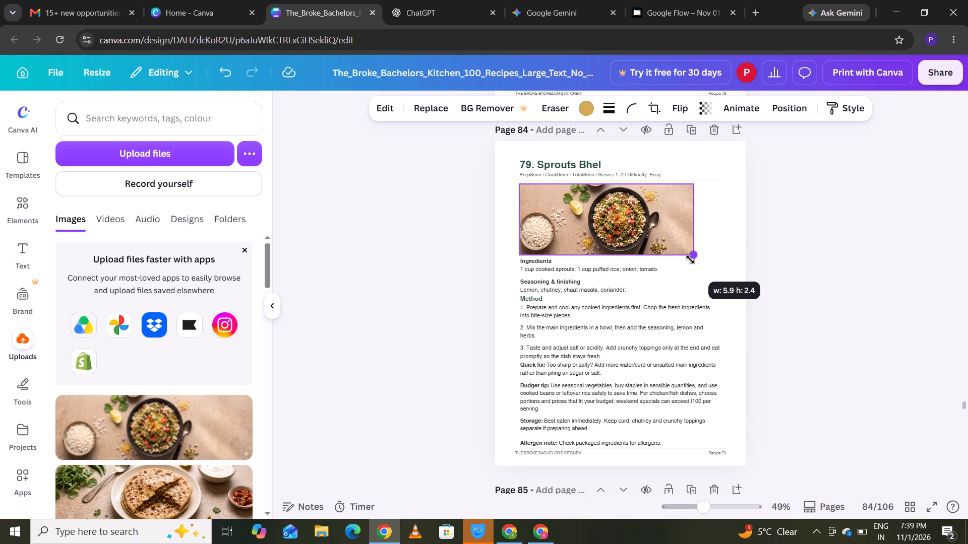
left_click_drag(690, 259, 698, 266)
left_click_drag(654, 227, 652, 222)
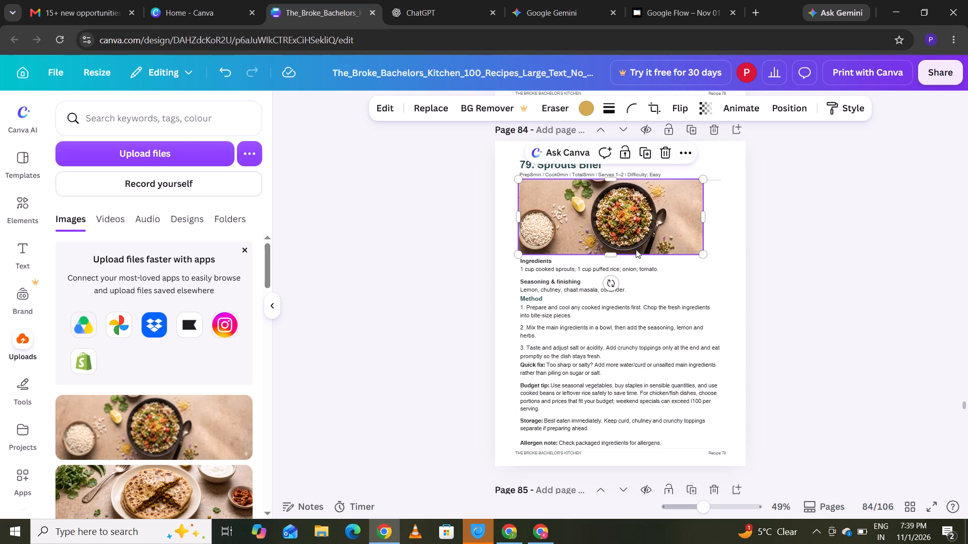
left_click(604, 178)
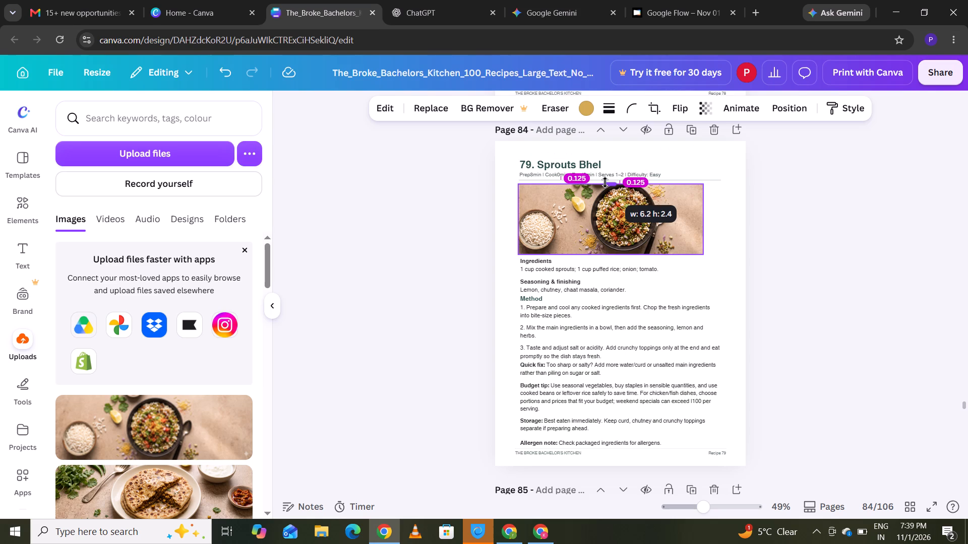
left_click(818, 226)
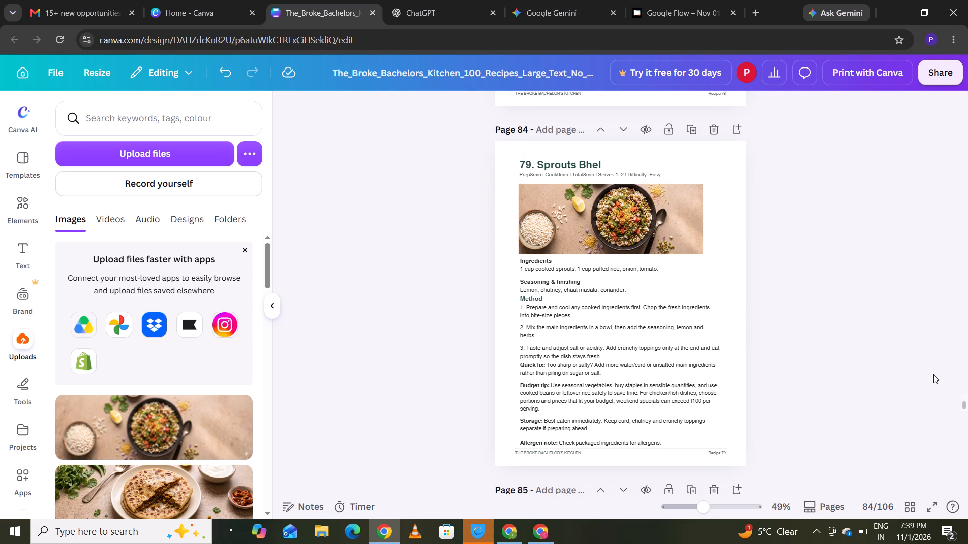
On page 85, Peanut Poha Chivda, move the recipe body text down to free space for a photo above Ingredients.
left_click(966, 403)
key("Down")
key("Down")
key("Down")
key("Down")
key("Down")
key("Down")
key("Down")
key("Down")
key("Down")
key("Down")
key("Down")
key("Down")
key("Down")
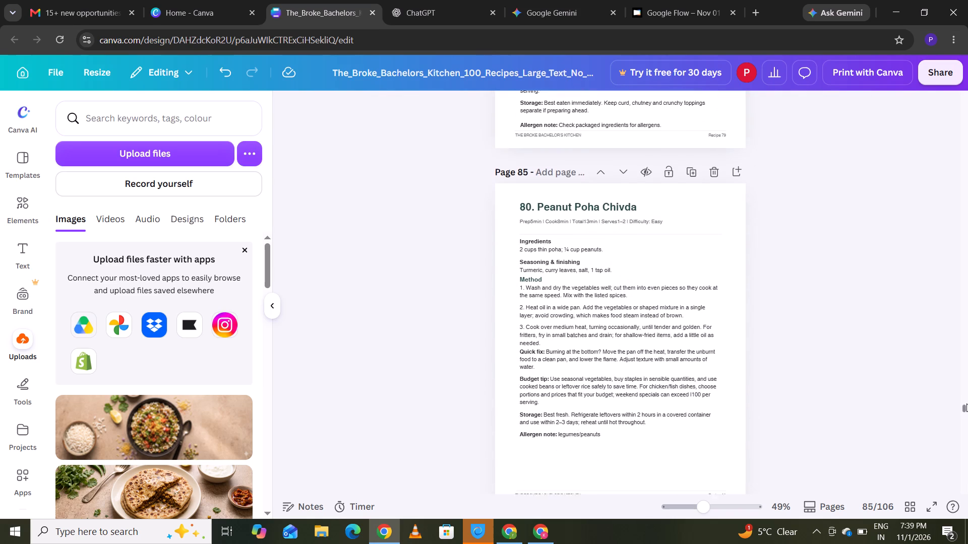
key("Down")
key("Down")
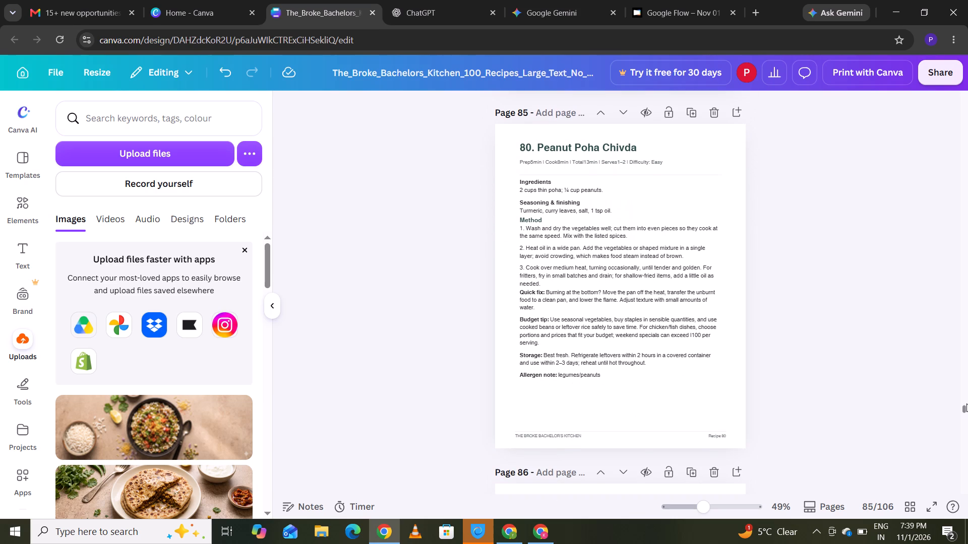
left_click(551, 320)
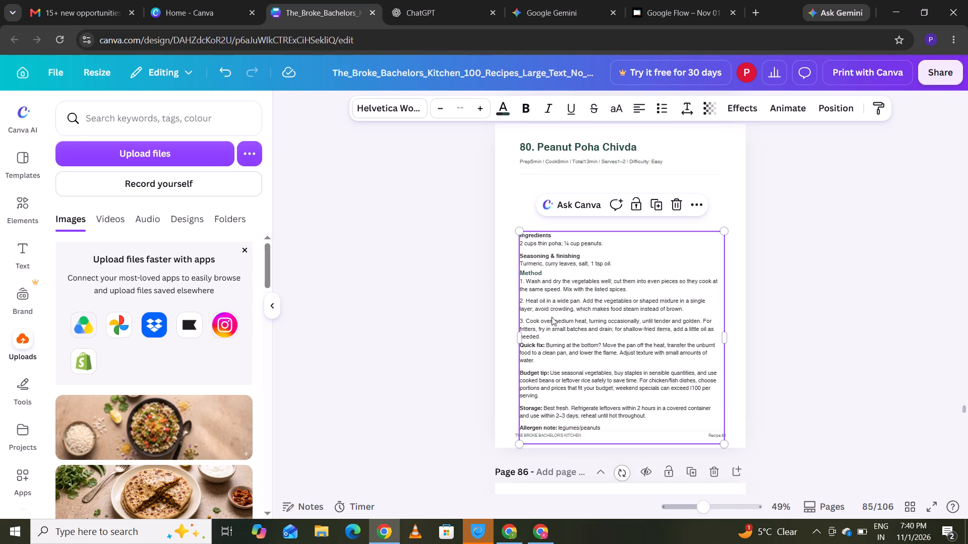
Move the prep-time line and the divider up, close beneath the Peanut Poha Chivda title.
left_click(562, 162)
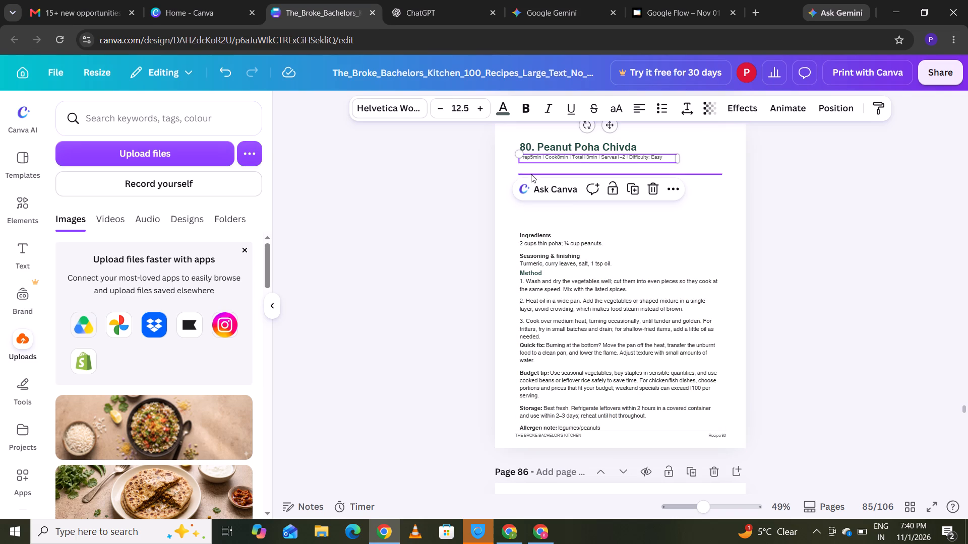
left_click_drag(531, 174, 530, 165)
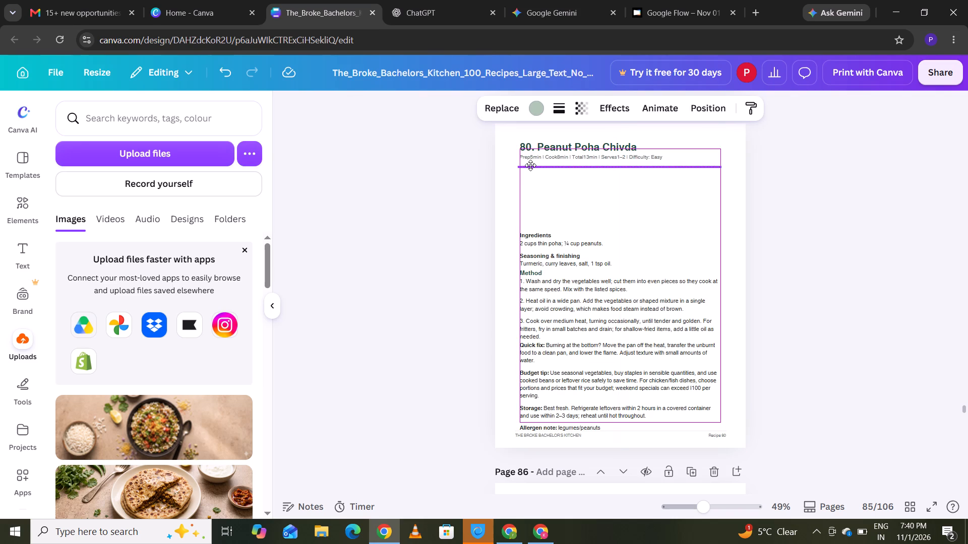
left_click_drag(530, 165, 530, 163)
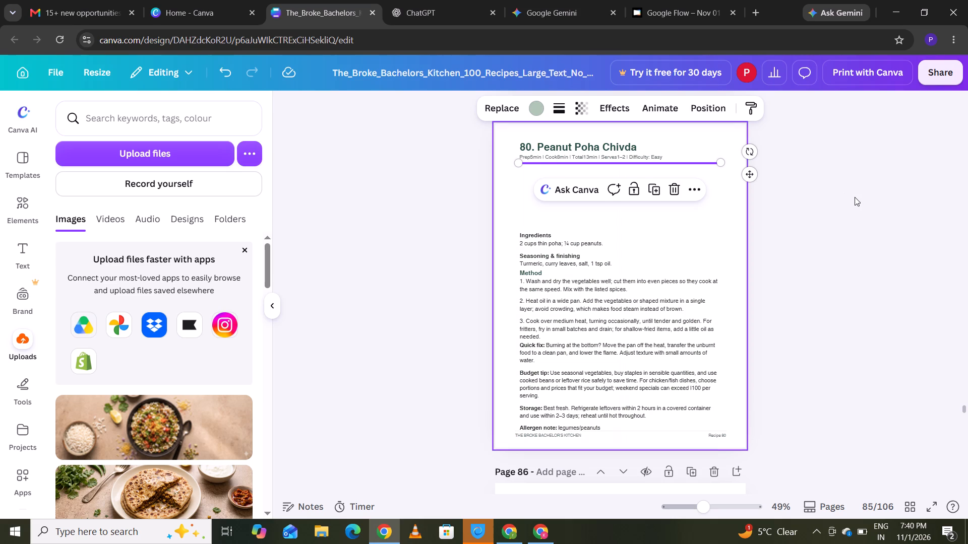
left_click(855, 197)
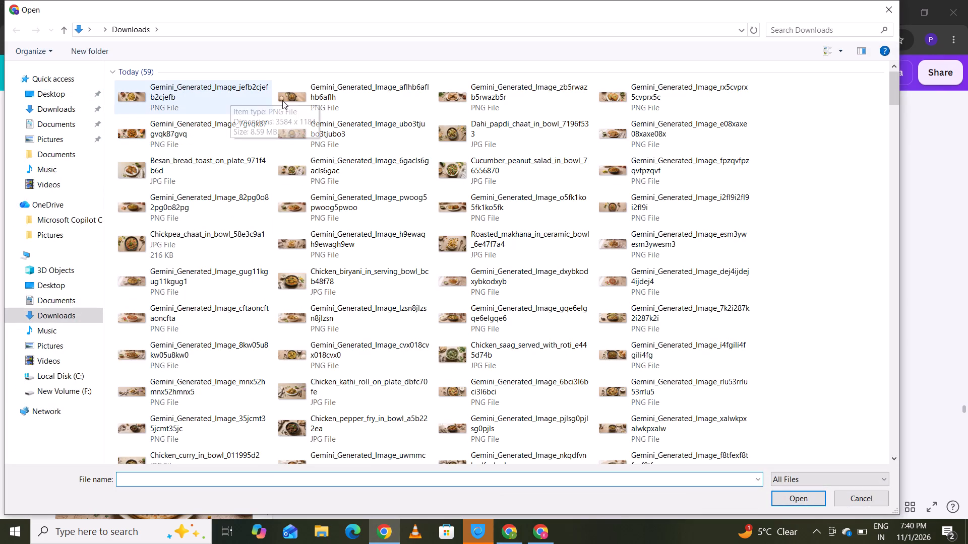
double_click(243, 90)
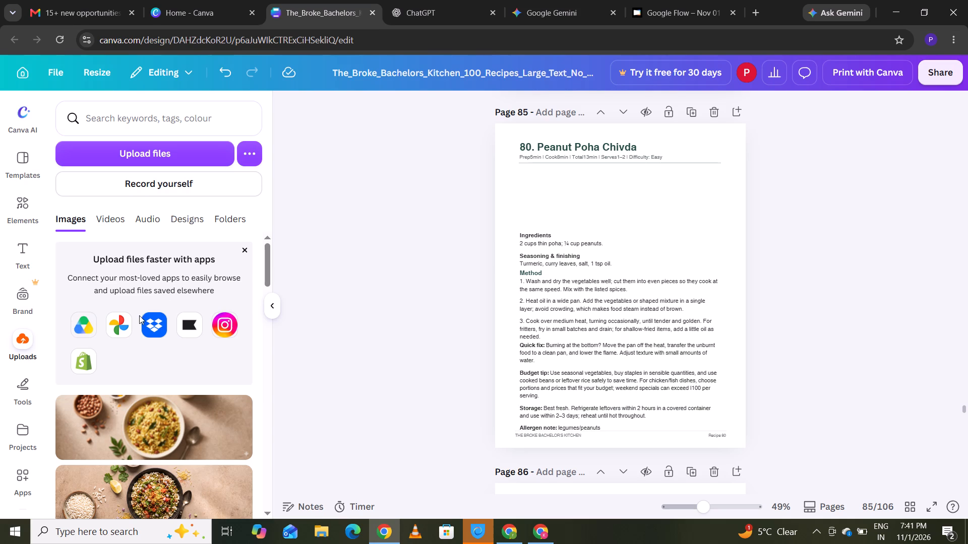
Place the uploaded Peanut Poha Chivda photo on page 85, between the divider and the Ingredients heading.
left_click_drag(120, 413, 577, 190)
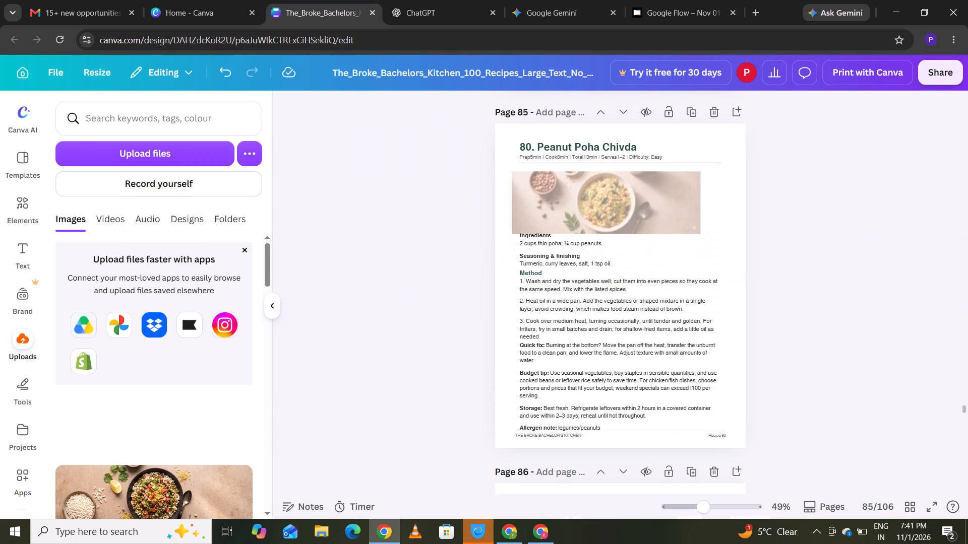
left_click_drag(577, 190, 585, 184)
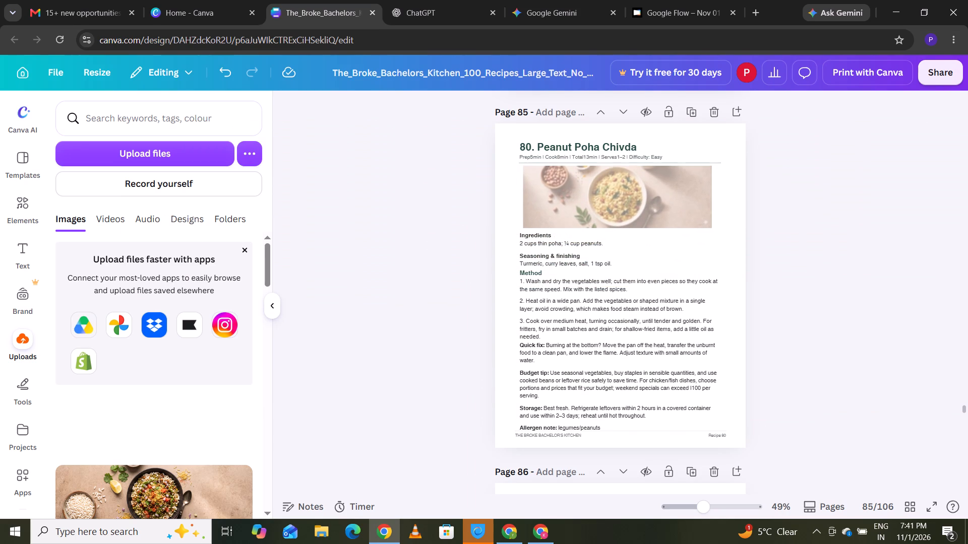
left_click_drag(585, 184, 584, 183)
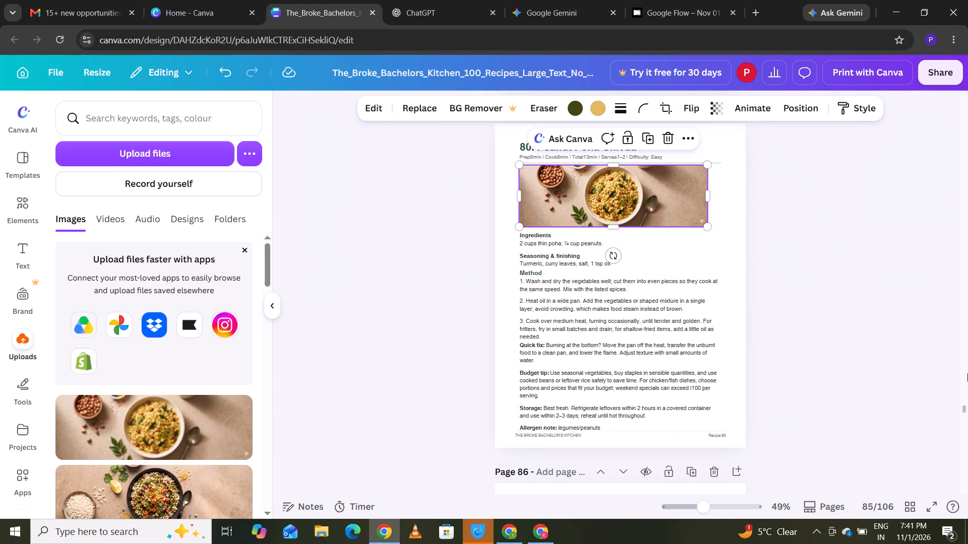
Compare the photo's size and placement with the Sprouts Bhel page just before it, and return to page 85.
left_click(964, 408)
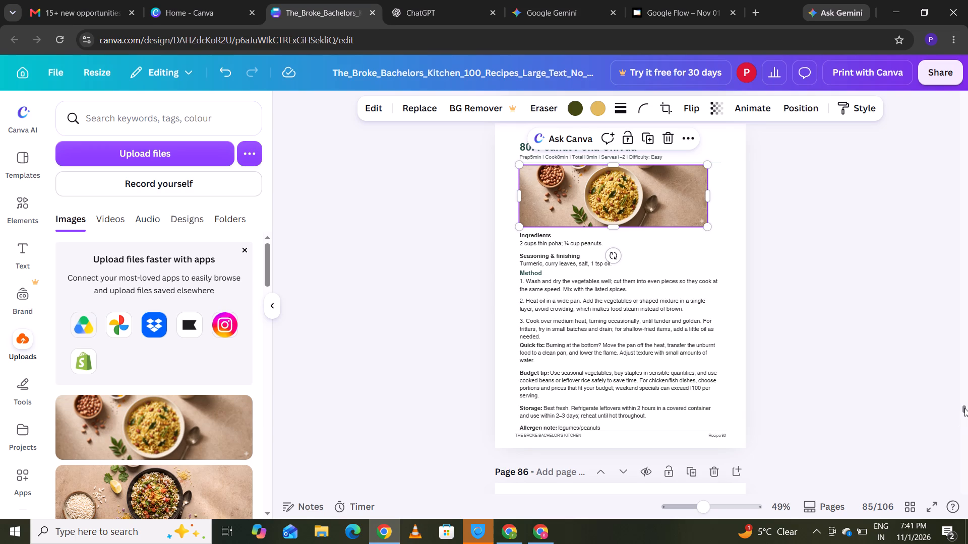
key("Up")
key("Up")
key("Up")
key("Up")
key("Up")
key("Up")
key("Up")
key("Up")
key("Up")
key("Up")
key("Up")
key("Up")
key("Up")
key("Up")
key("Up")
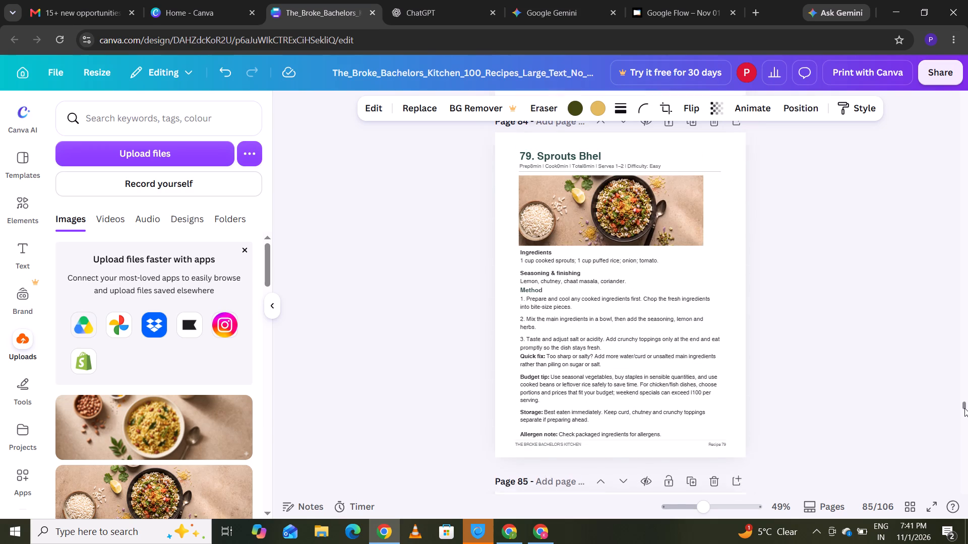
key("Down")
key("Down")
key("Down")
key("Down")
key("Down")
key("Down")
key("Down")
key("Down")
key("Down")
key("Down")
key("Down")
key("Down")
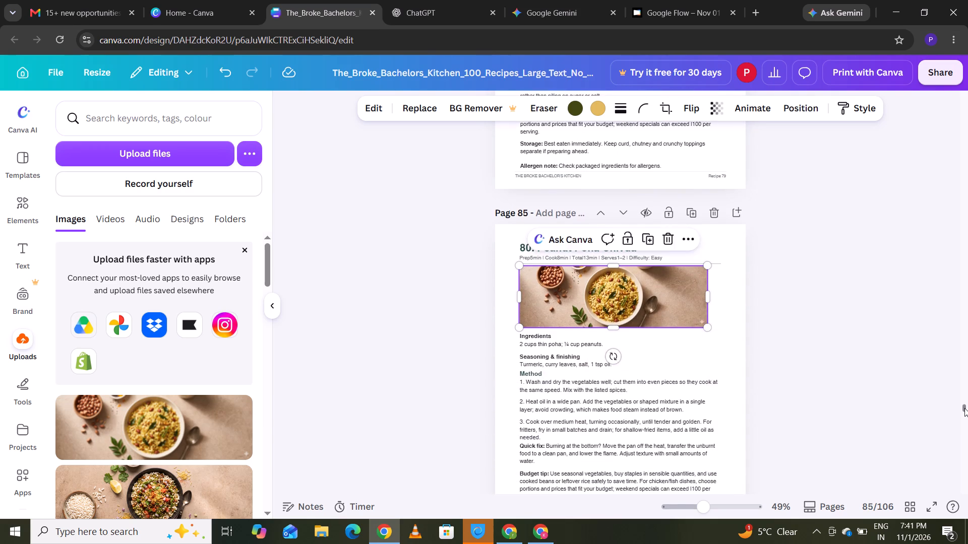
key("Down")
key("Down")
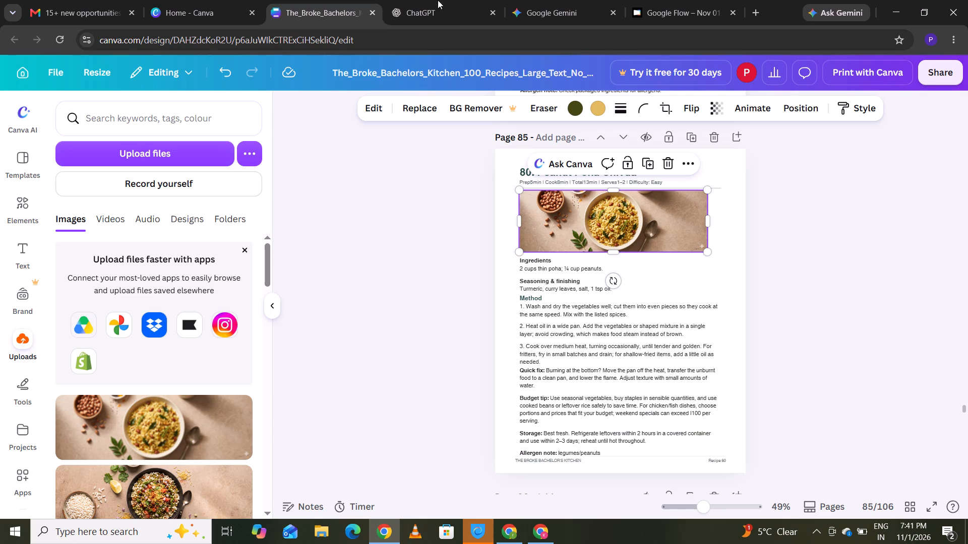
Crop the right edge of the Peanut Poha Chivda photo, align it with the text margin and enlarge it to fill the gap above Ingredients.
left_click_drag(704, 226, 679, 232)
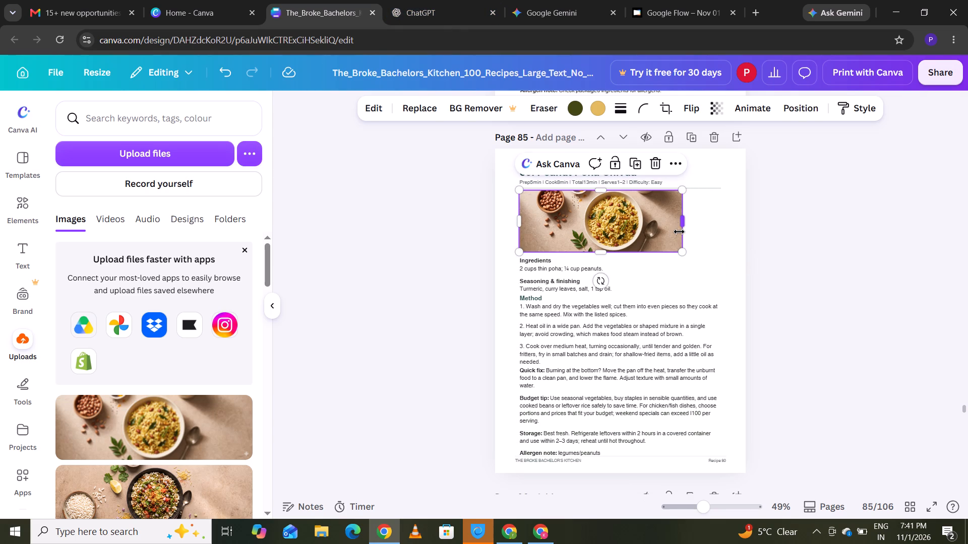
left_click(566, 220)
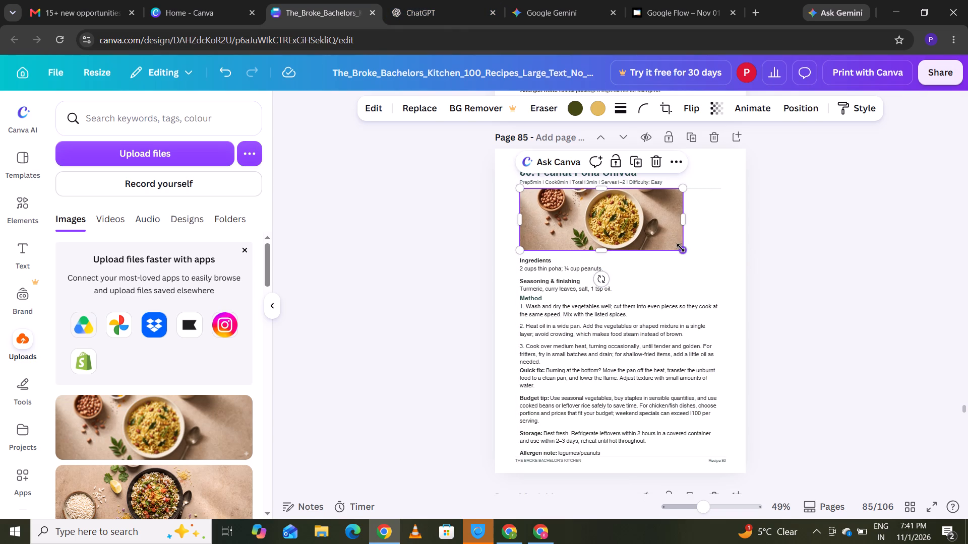
left_click_drag(681, 248, 692, 263)
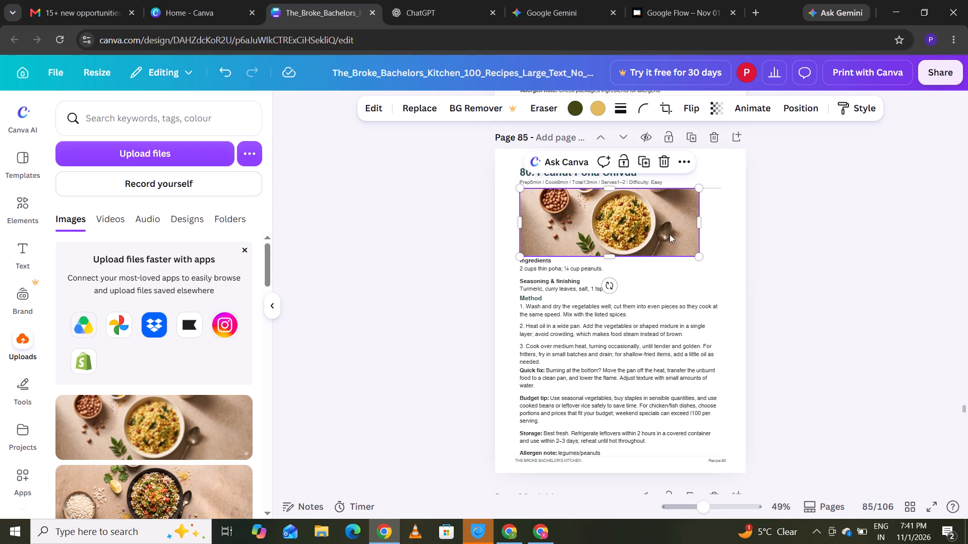
left_click(843, 218)
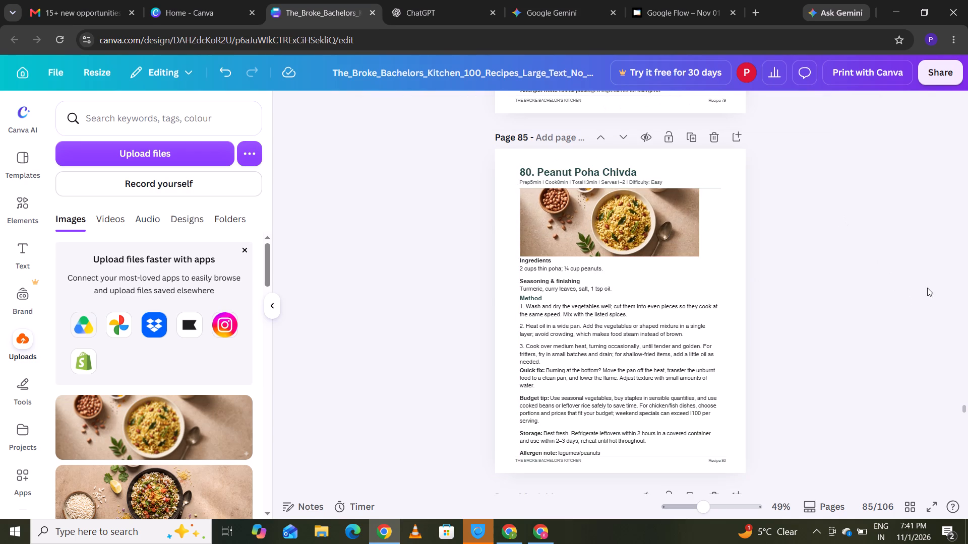
On page 86, Quick Tomato Soup, move the recipe text block down to the footer, keeping it aligned with the title's left edge.
left_click(966, 409)
key("Down")
key("Down")
key("Down")
key("Down")
key("Down")
key("Down")
key("Down")
key("Down")
key("Down")
key("Down")
key("Down")
key("Down")
key("Down")
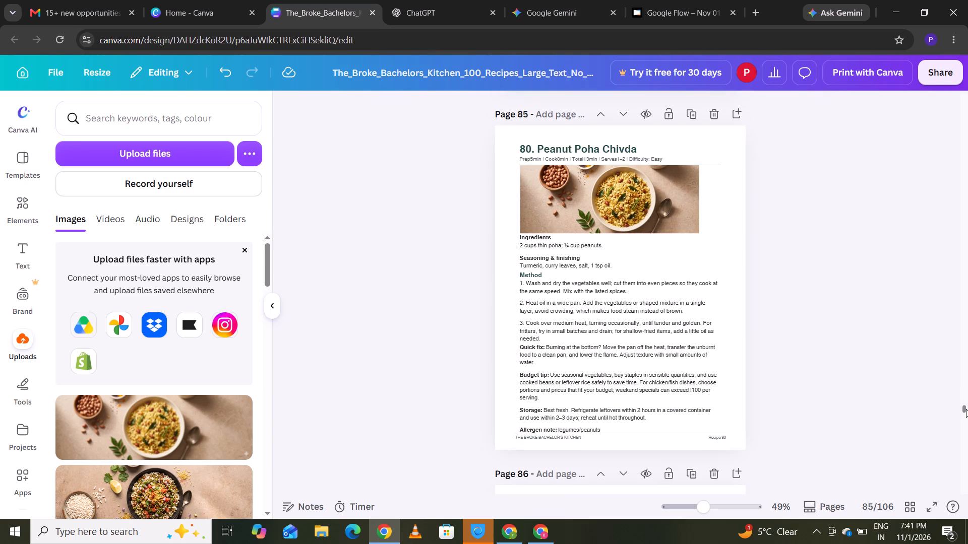
key("Down")
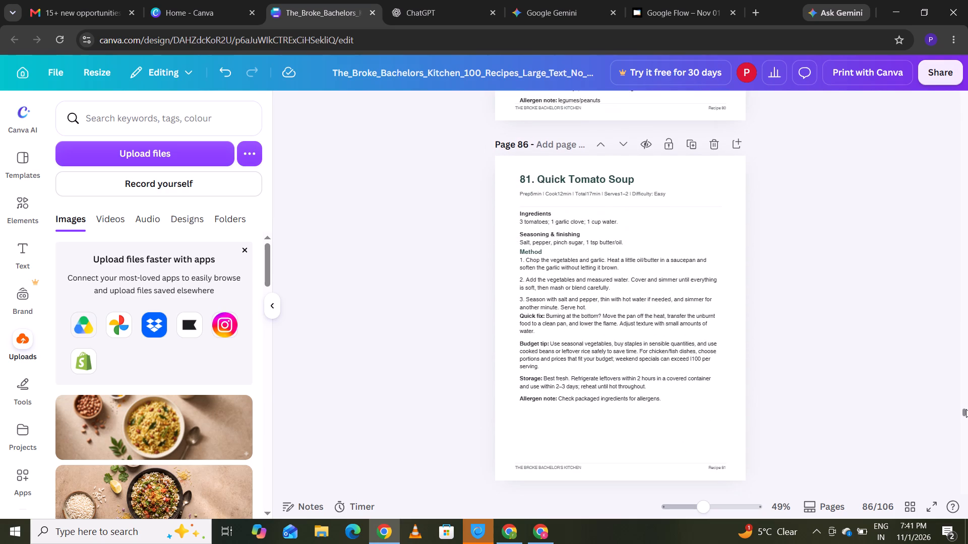
key("Down")
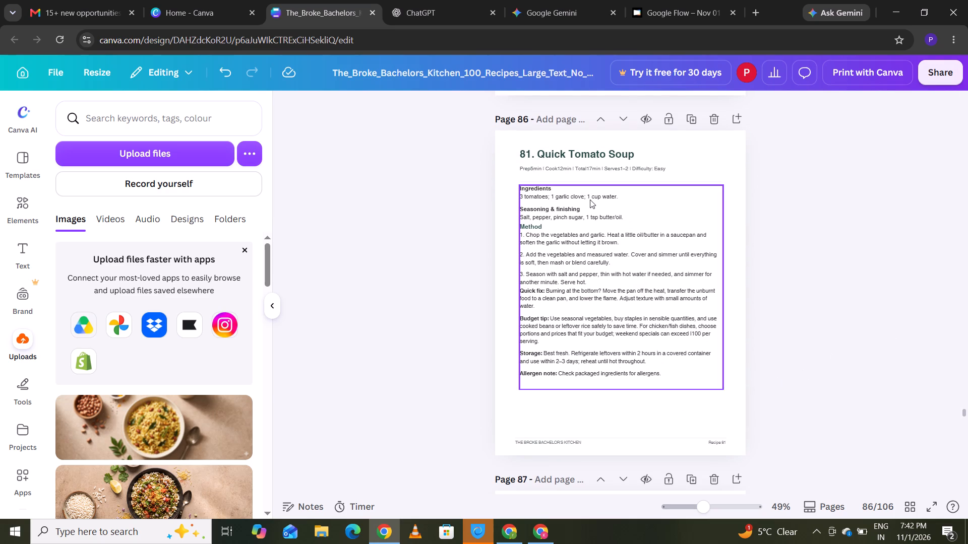
left_click_drag(590, 199, 584, 240)
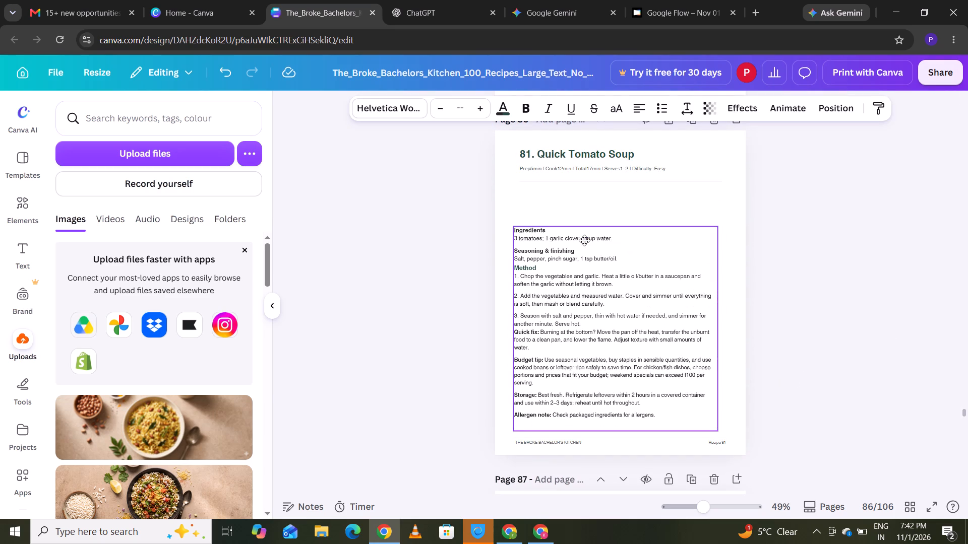
left_click_drag(584, 240, 585, 254)
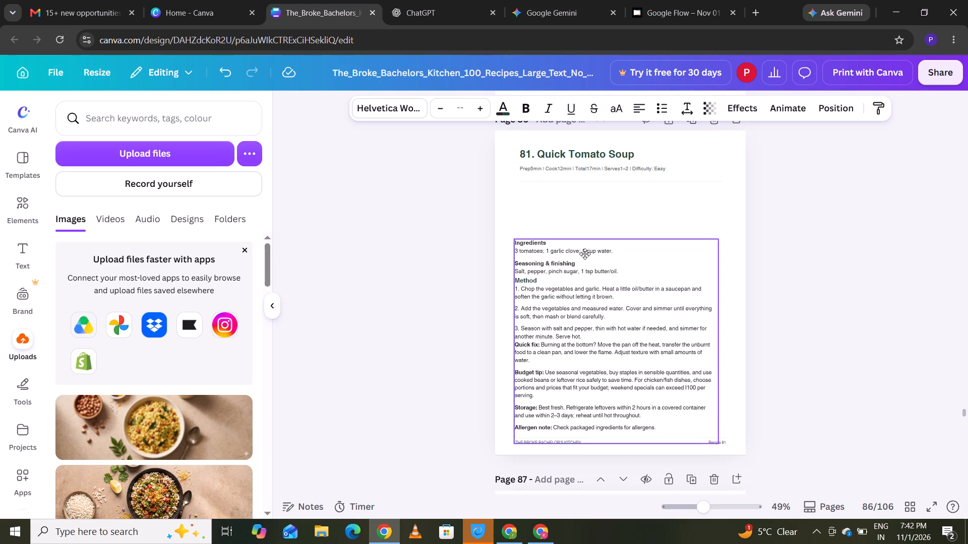
left_click_drag(585, 254, 590, 258)
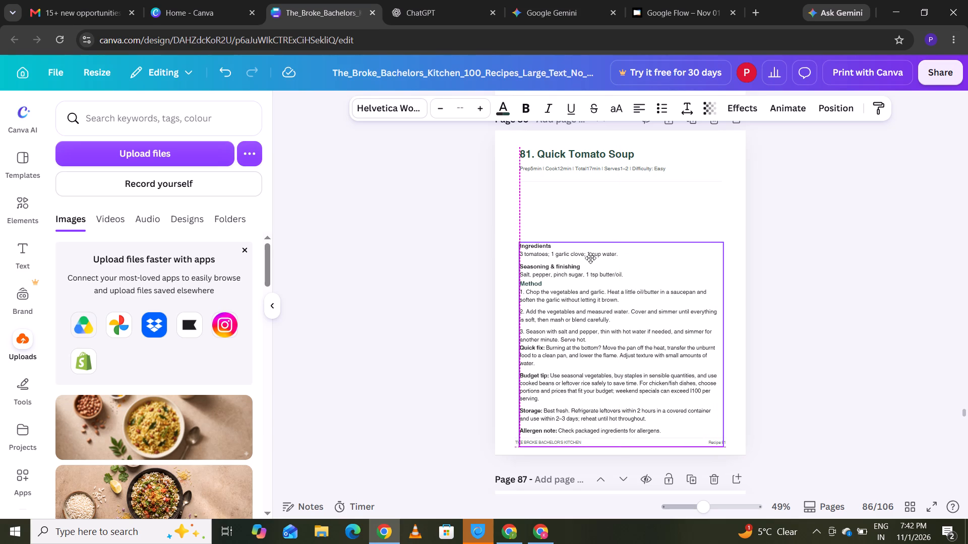
left_click_drag(590, 258, 590, 259)
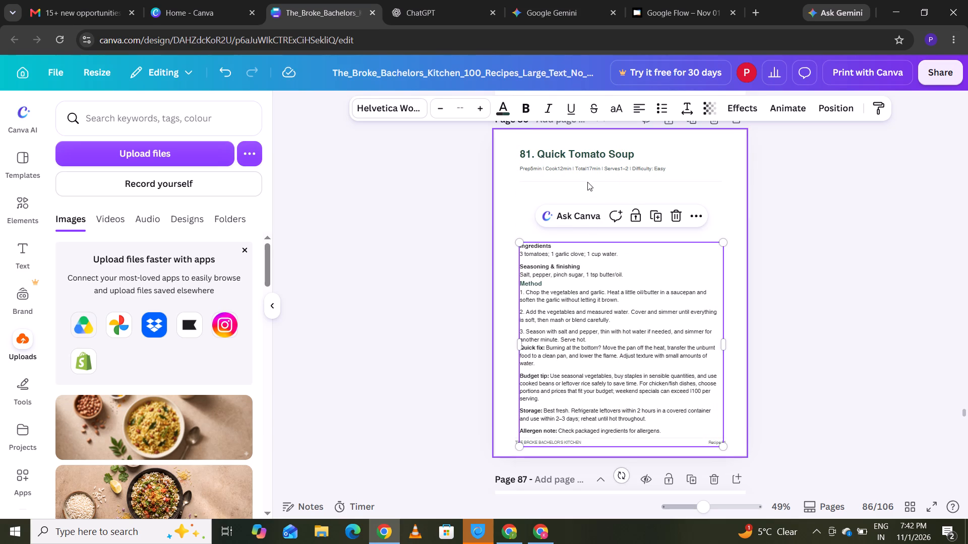
left_click(600, 172)
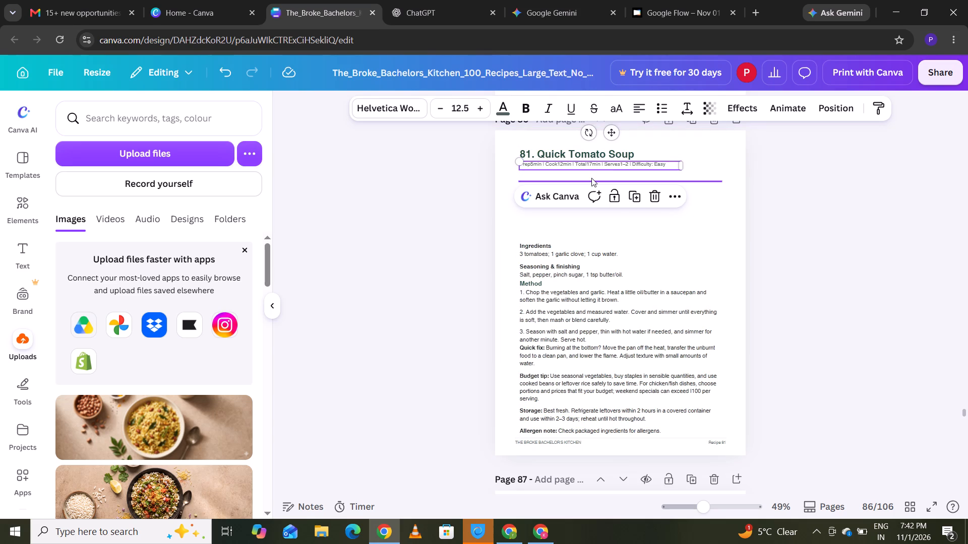
left_click_drag(591, 181, 591, 171)
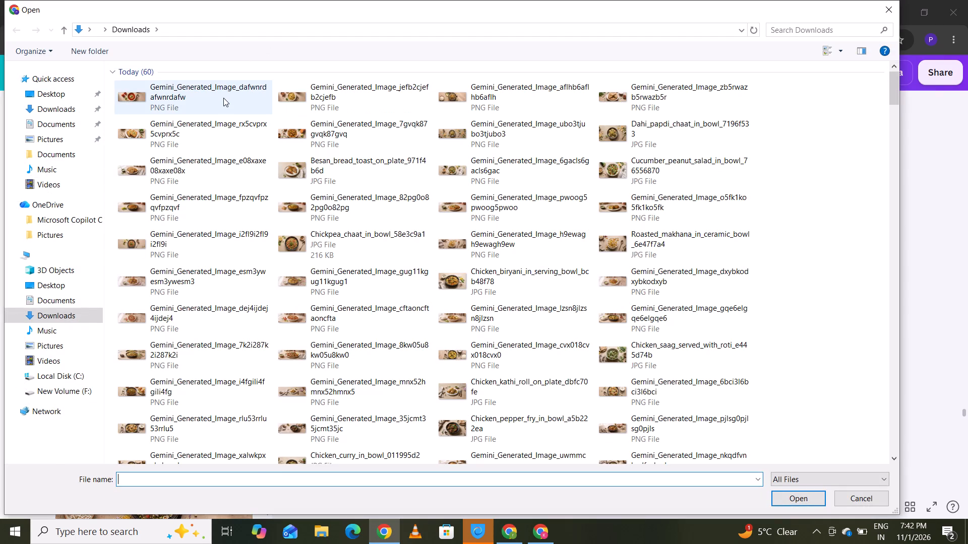
double_click(223, 98)
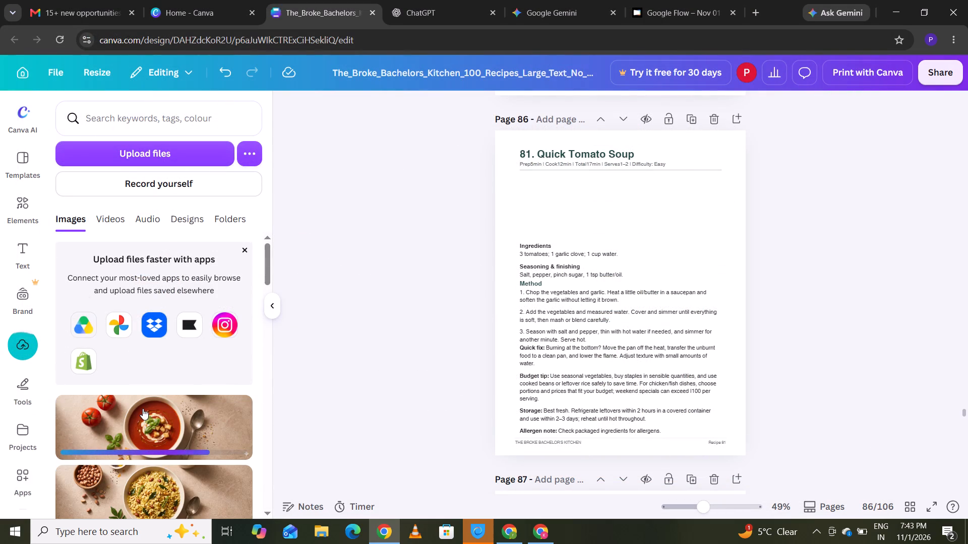
Place the uploaded tomato soup photo beneath the divider on page 86 and crop in both of its sides.
left_click_drag(143, 423, 614, 206)
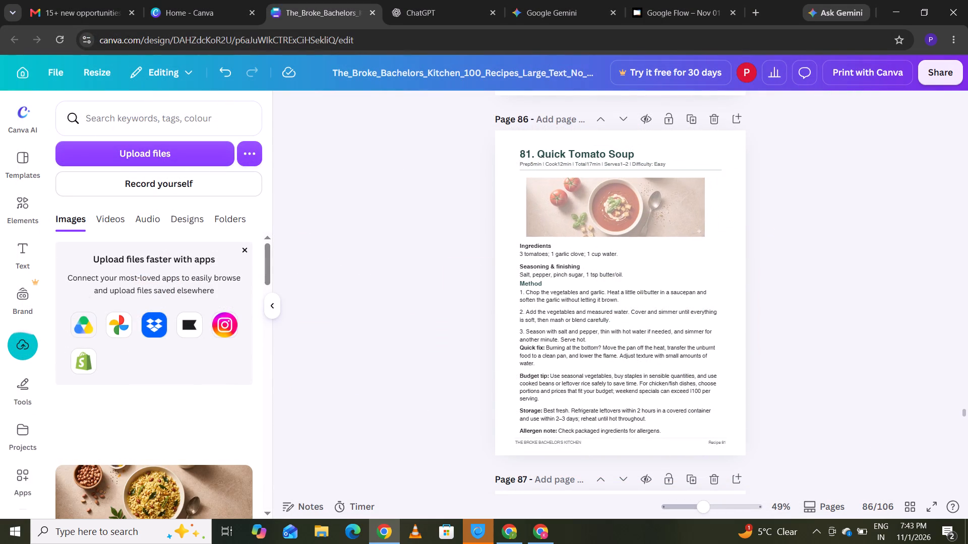
left_click_drag(614, 206, 607, 204)
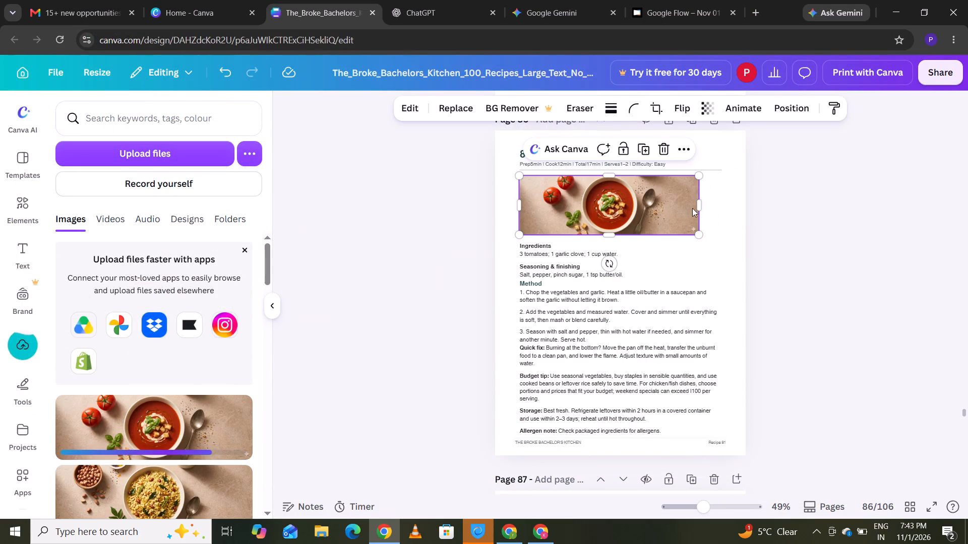
left_click_drag(698, 207, 682, 209)
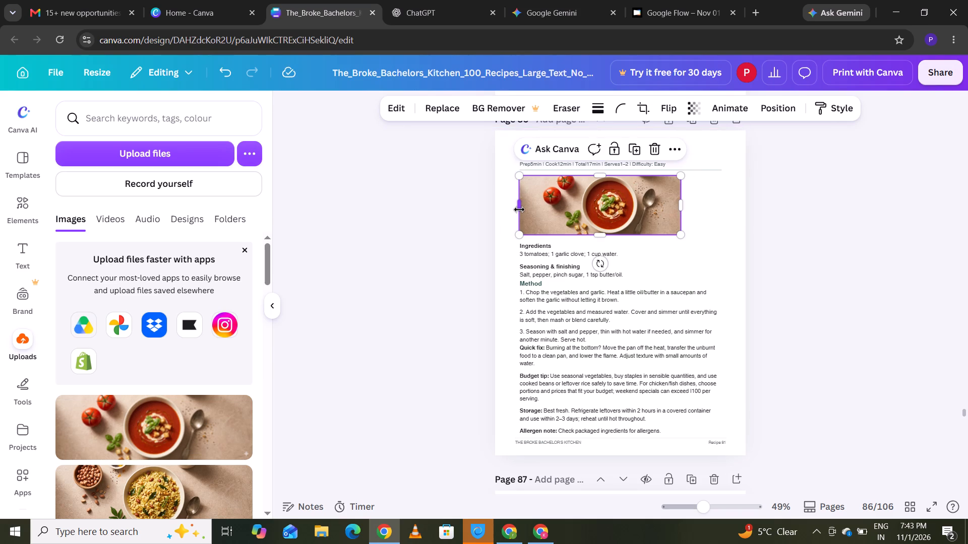
left_click_drag(519, 210, 527, 212)
Align the soup photo with the left edge of the text and enlarge it to fill the gap between the divider and Ingredients.
left_click_drag(568, 214, 553, 209)
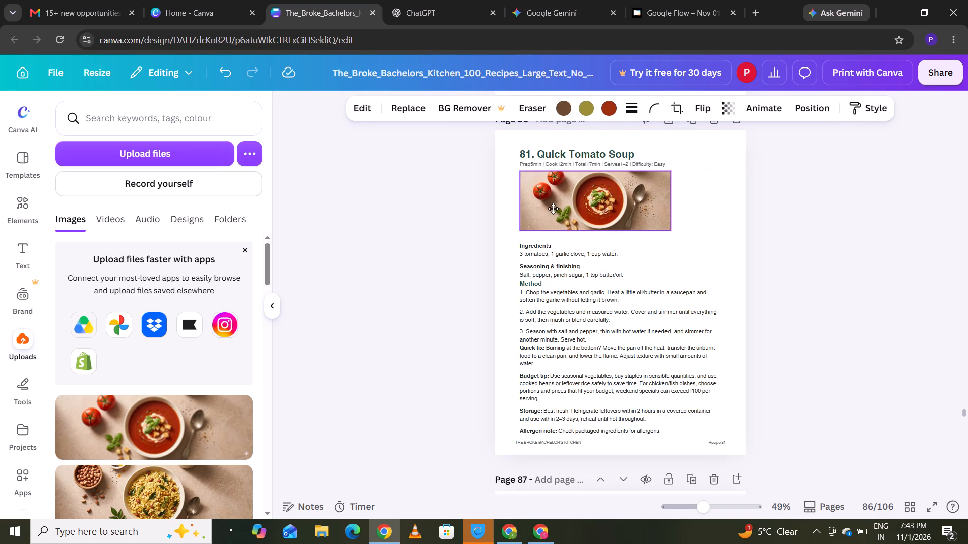
left_click_drag(553, 209, 556, 216)
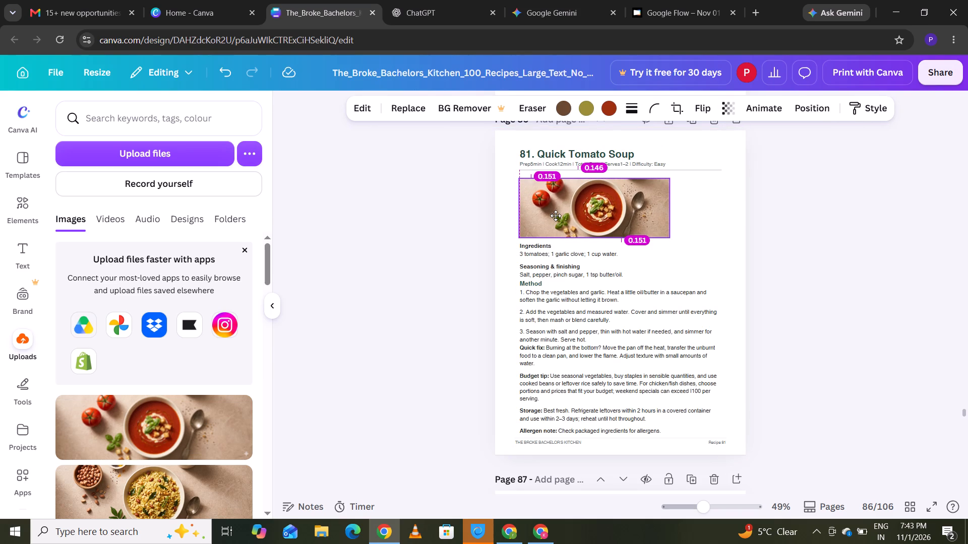
left_click_drag(556, 216, 558, 214)
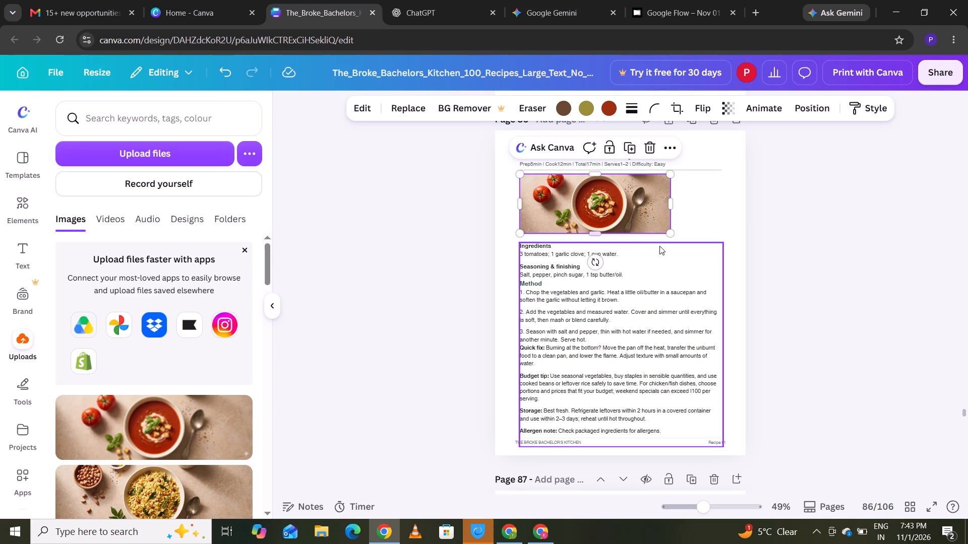
left_click_drag(669, 229, 681, 240)
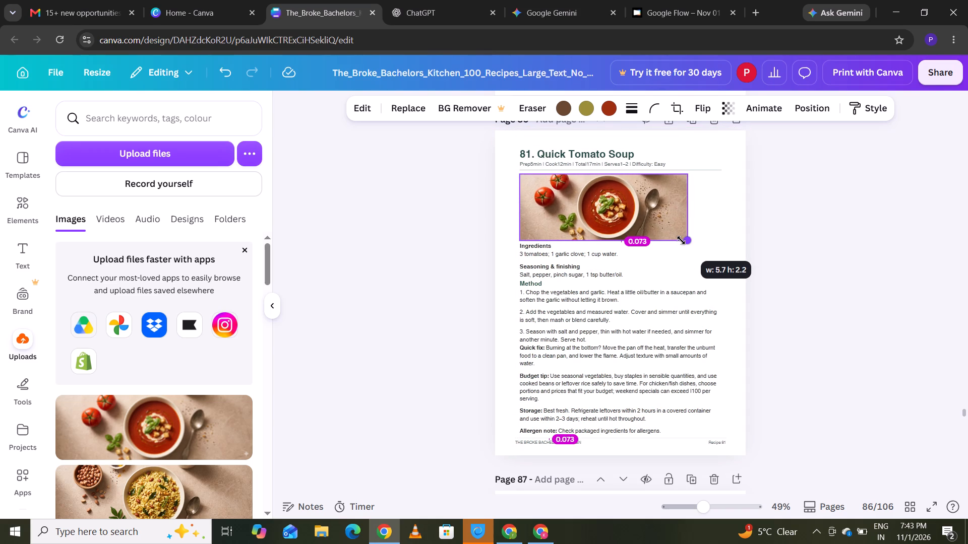
left_click_drag(681, 240, 686, 248)
left_click(586, 201)
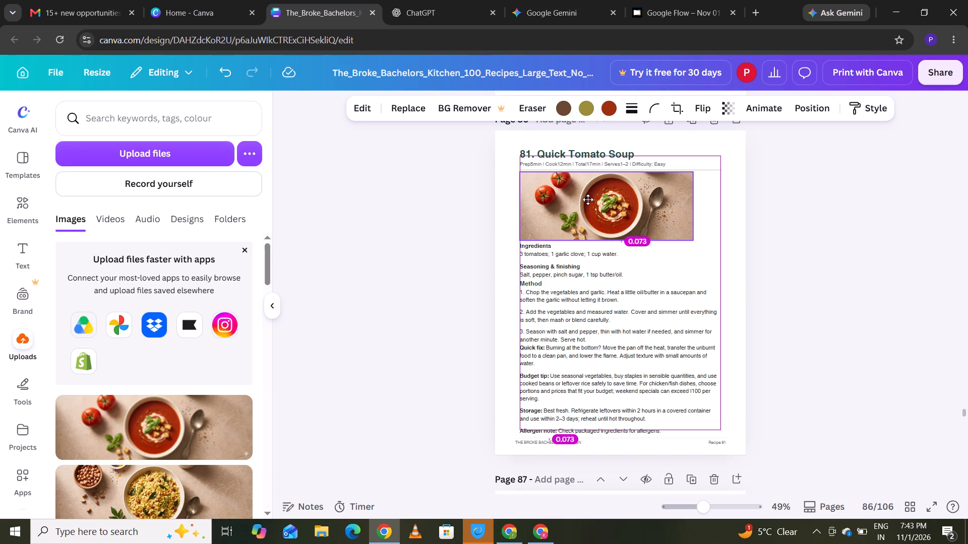
left_click(947, 218)
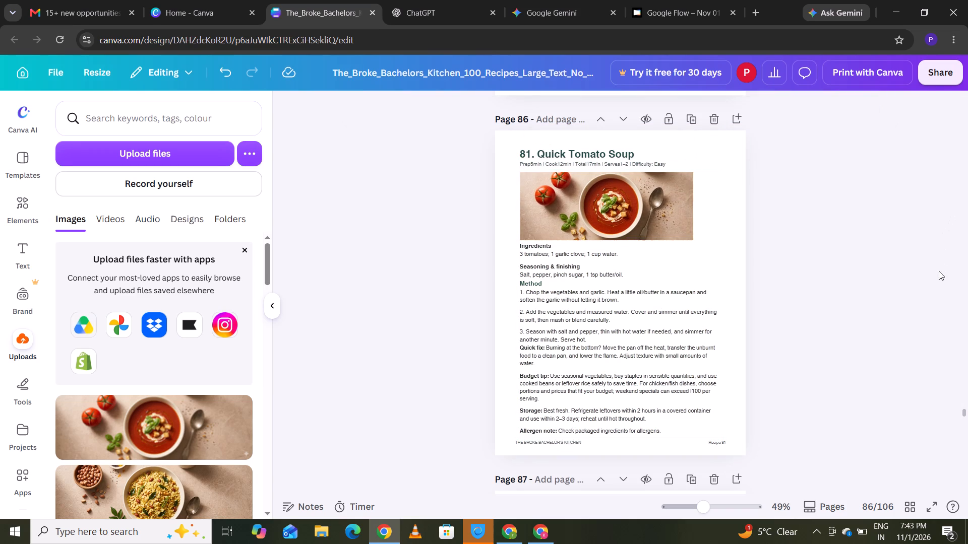
On page 87, Masala Corn Sandwich, move the recipe text block down to the footer, leaving room for a photo.
left_click(963, 411)
key("Down")
key("Down")
key("Down")
key("Down")
key("Down")
key("Down")
key("Down")
key("Down")
key("Down")
key("Down")
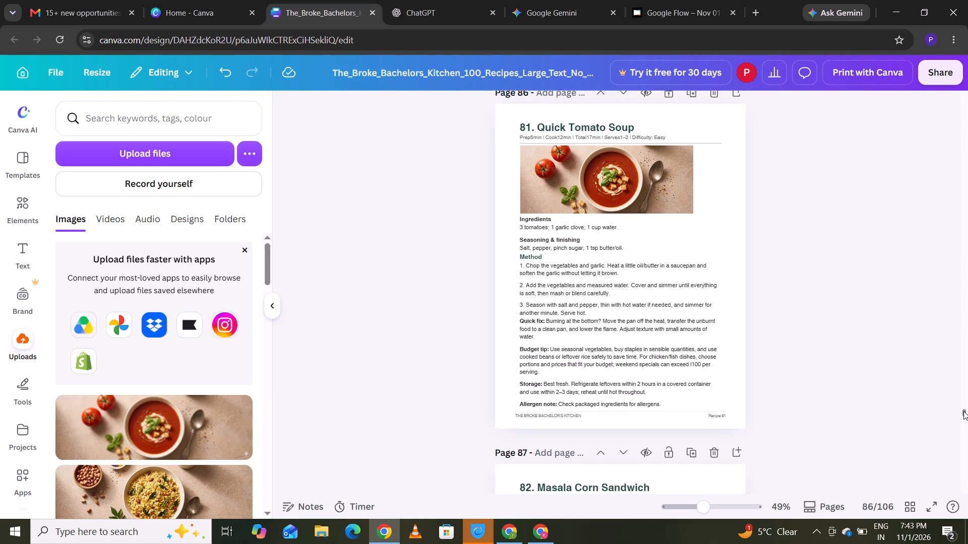
key("Down")
key("Down")
key("Down")
key("Down")
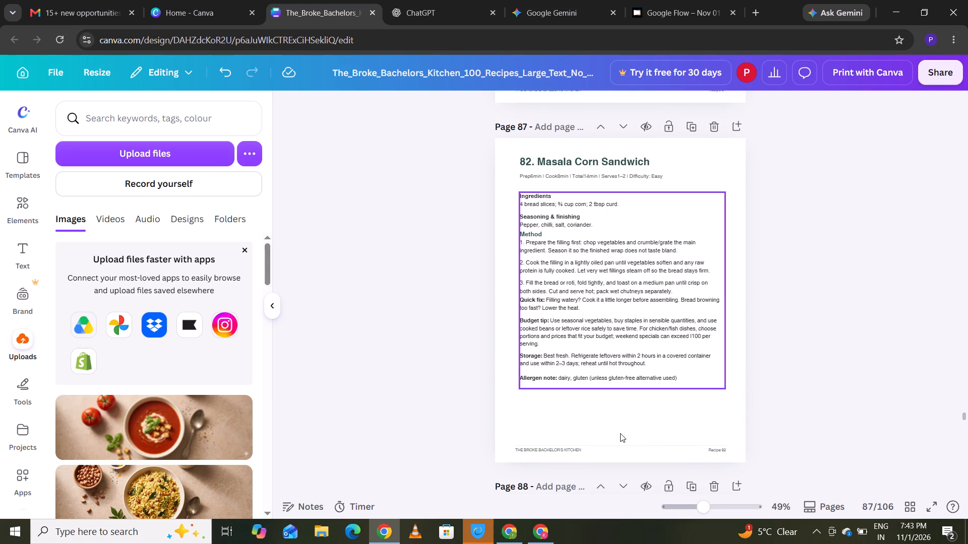
left_click(618, 291)
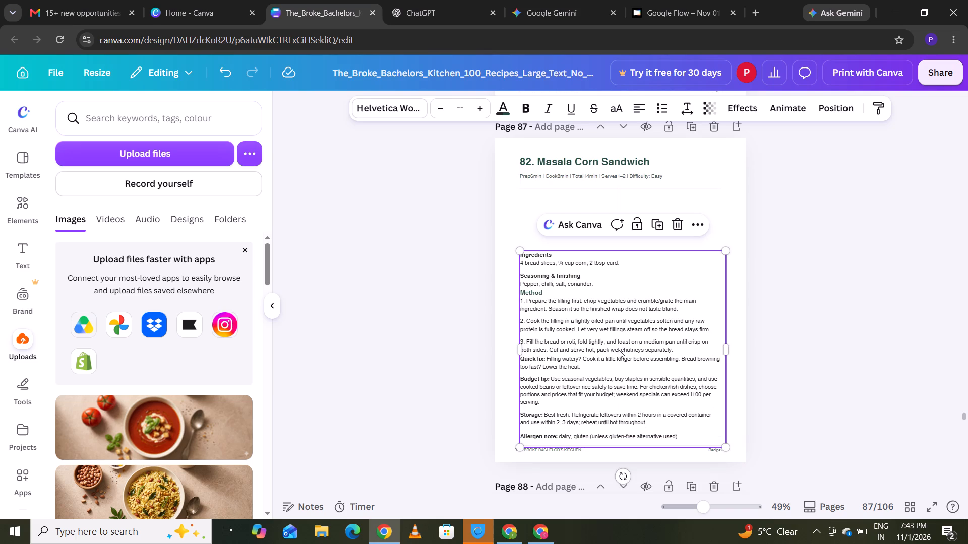
Move the prep-time line and the divider up, close beneath the Masala Corn Sandwich title.
left_click_drag(600, 173, 599, 169)
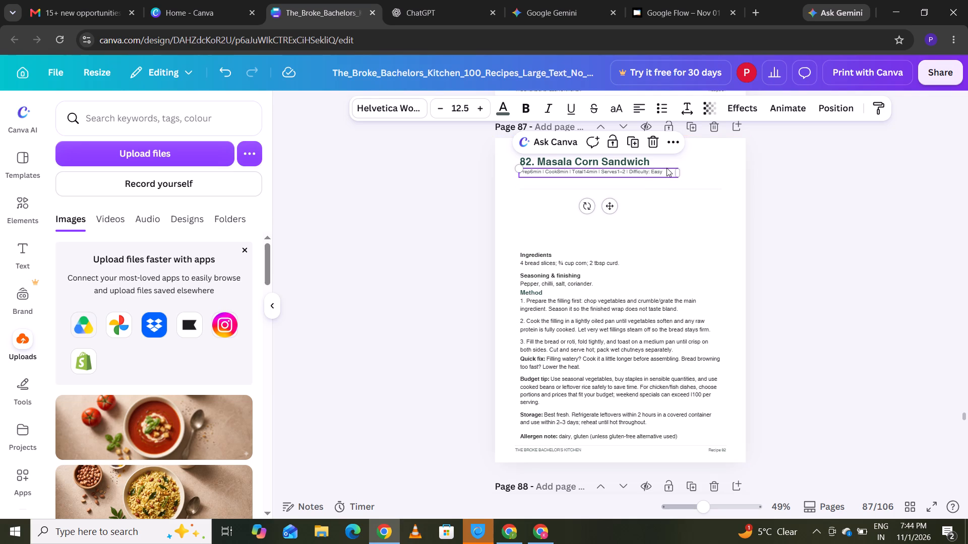
left_click_drag(673, 188, 672, 183)
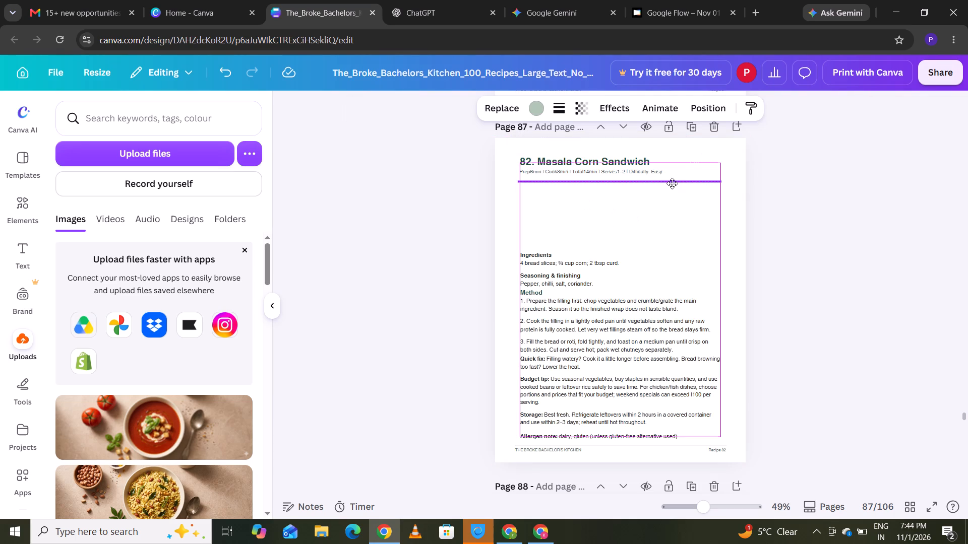
Nudge the divider on page 87 slightly higher, directly beneath the prep-time line, and deselect it.
left_click_drag(672, 183, 672, 177)
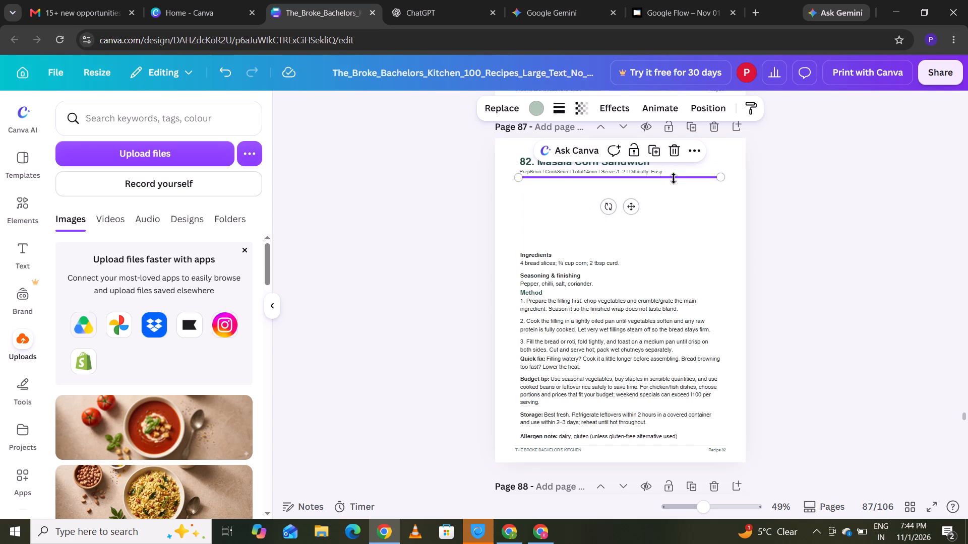
left_click(674, 178)
left_click(777, 198)
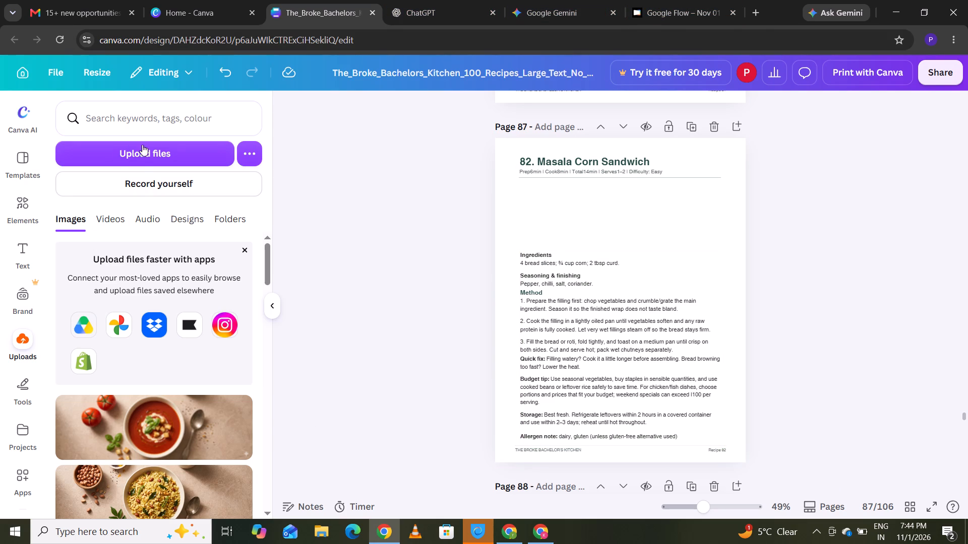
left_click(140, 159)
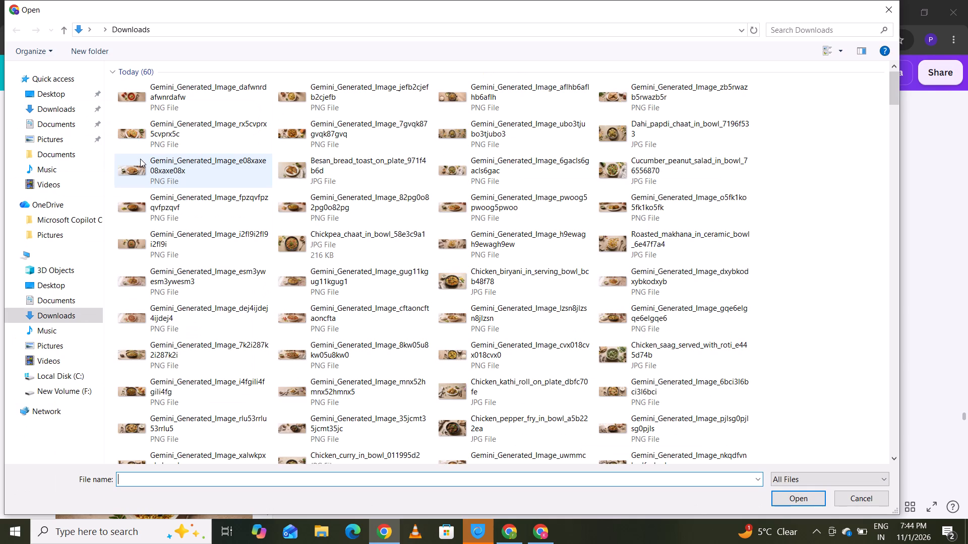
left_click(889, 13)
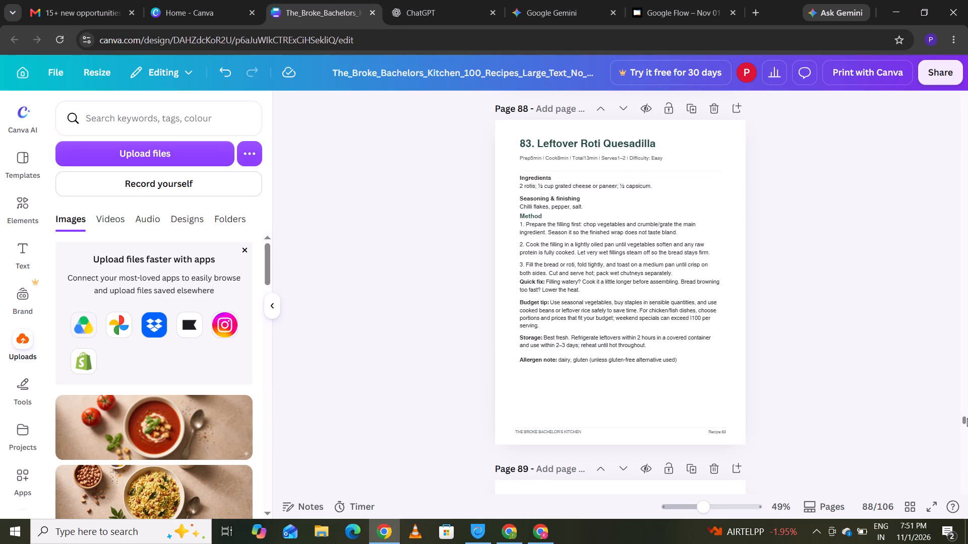
left_click_drag(964, 421, 964, 413)
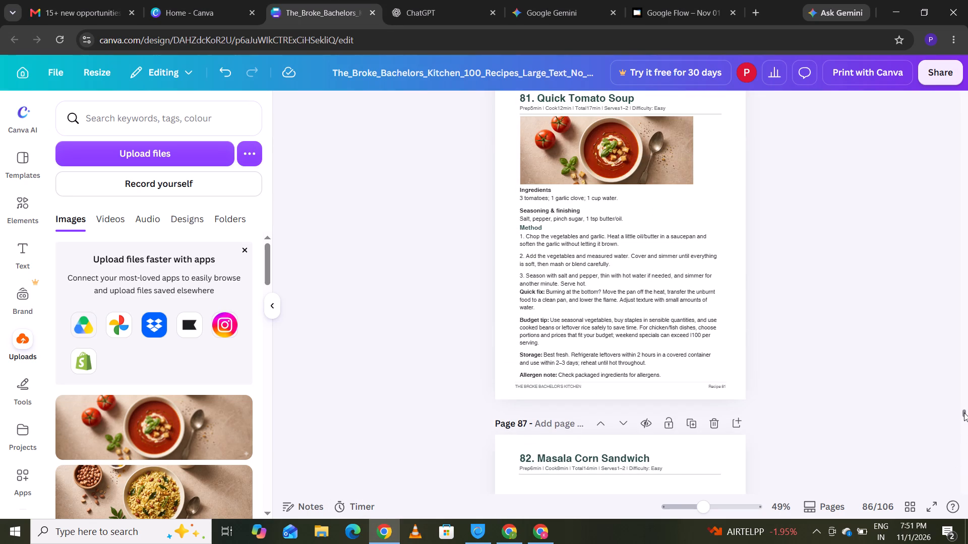
left_click_drag(964, 413, 964, 416)
triple_click(964, 416)
triple_click(964, 416)
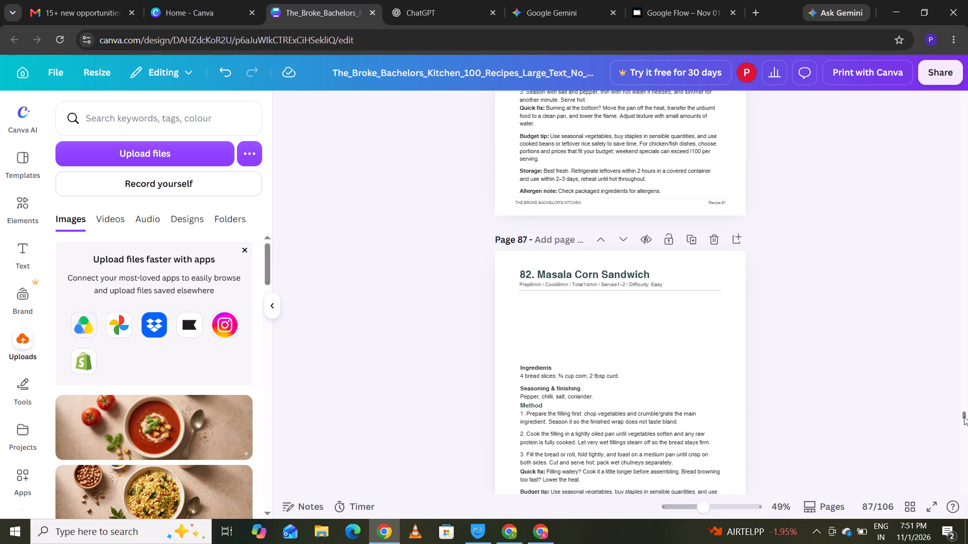
left_click(964, 417)
left_click(964, 413)
left_click(962, 415)
Upload the newest downloaded Gemini PNG, the corn sandwich photo, from the Downloads folder for page 87.
key("Down")
key("Down")
key("Down")
key("Down")
key("Down")
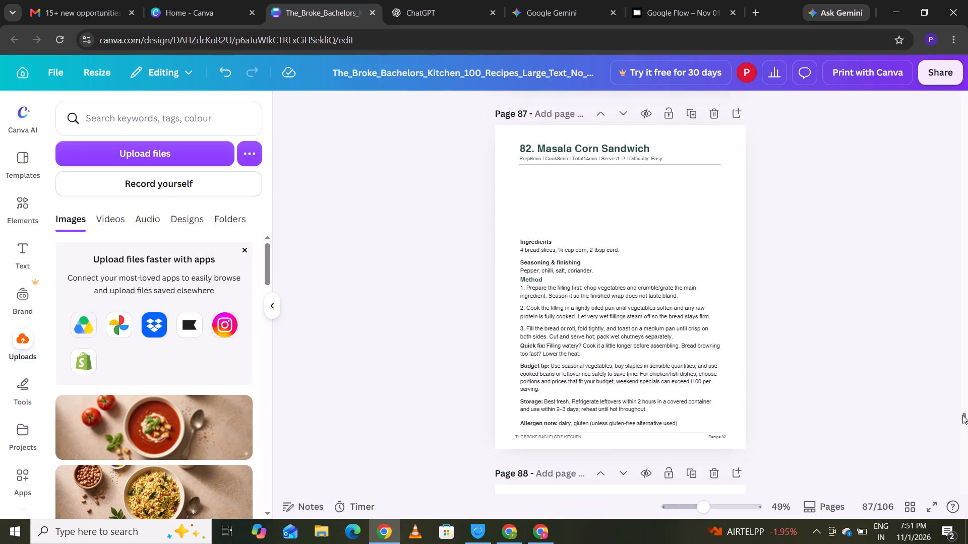
key("Down")
key("Up")
left_click(161, 159)
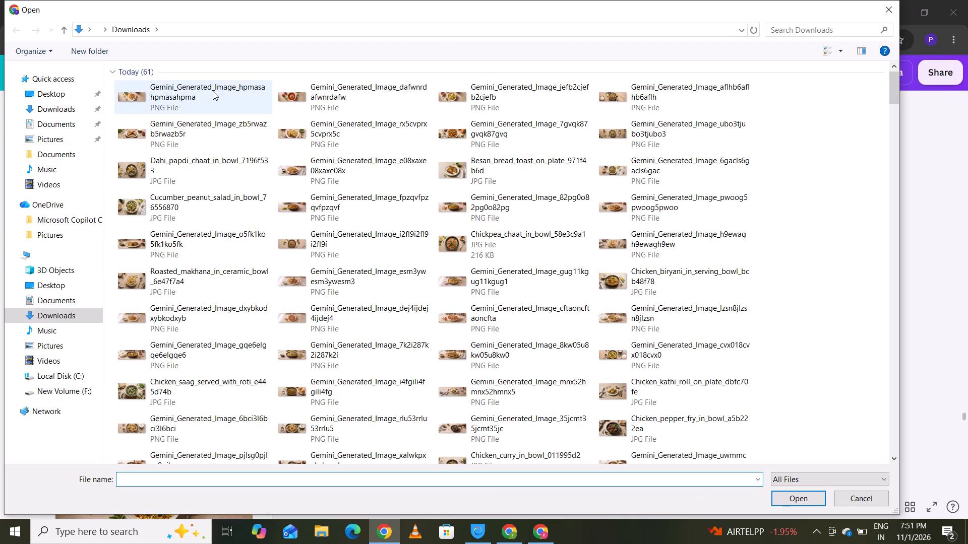
double_click(213, 91)
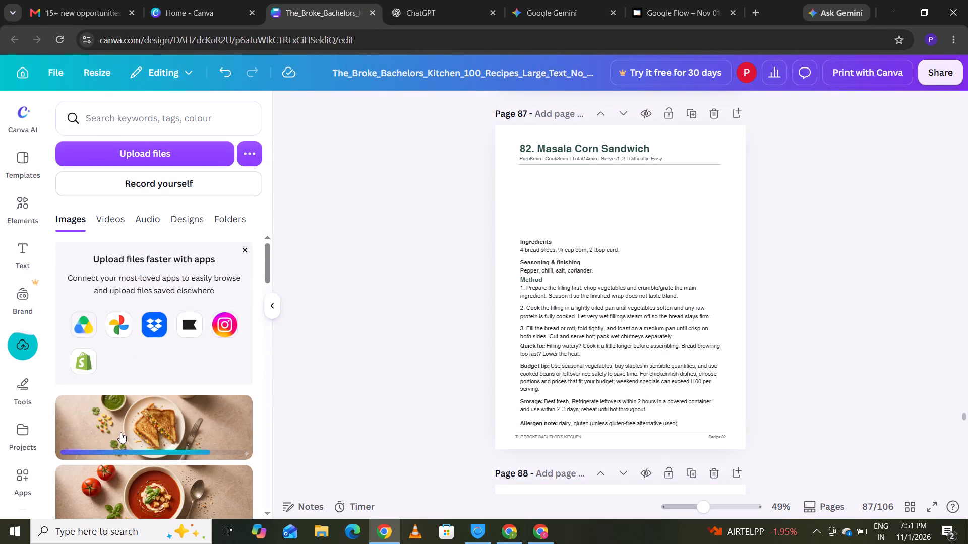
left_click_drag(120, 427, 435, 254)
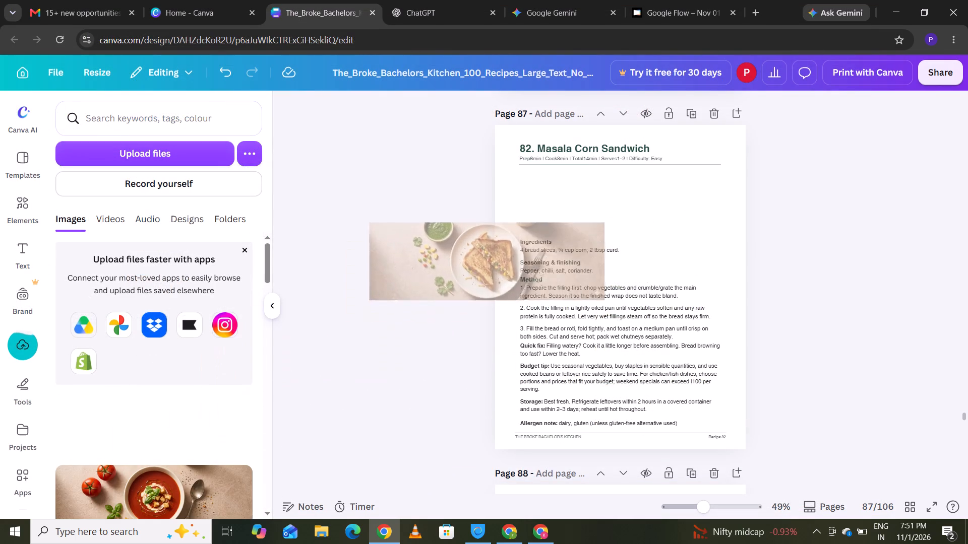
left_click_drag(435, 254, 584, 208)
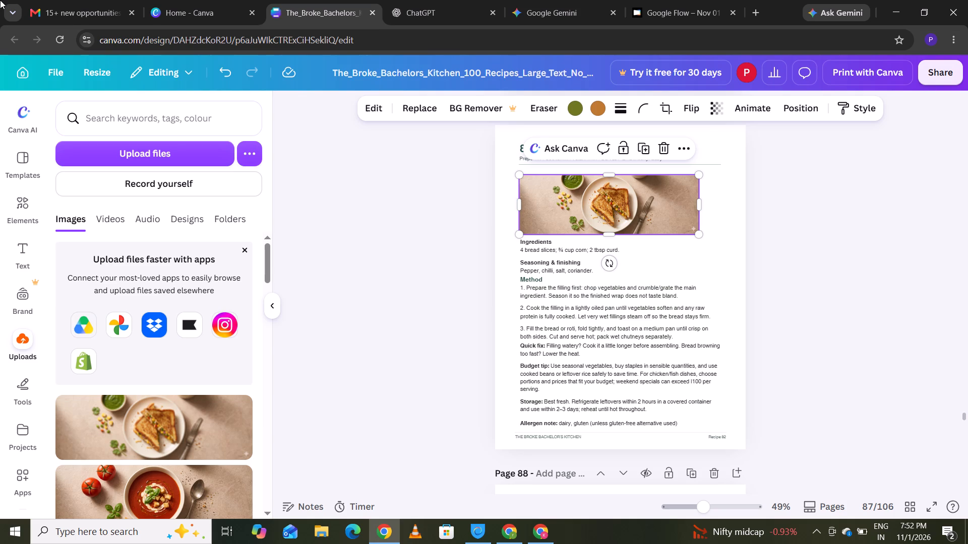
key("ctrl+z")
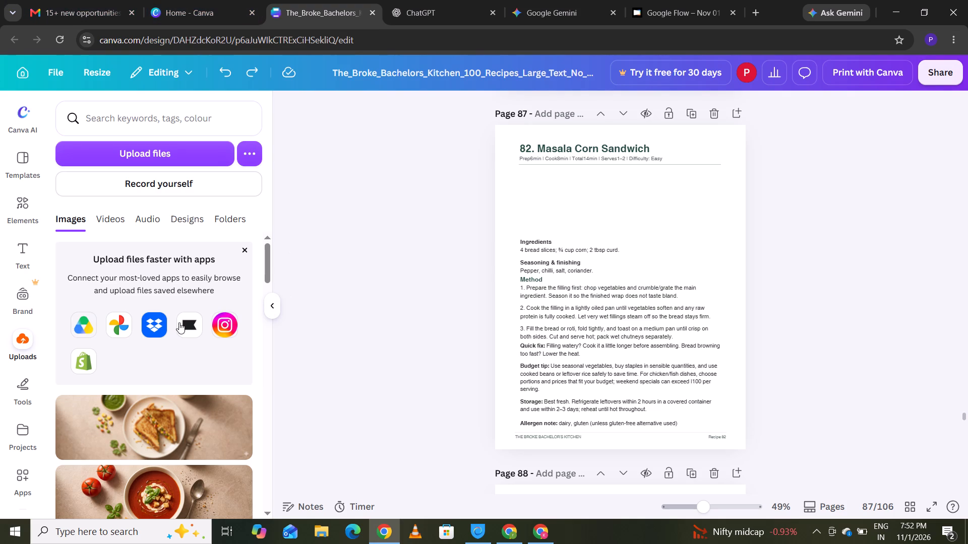
Place the corn sandwich photo under the 82. Masala Corn Sandwich heading and crop both of its sides in towards the plate.
left_click_drag(142, 425, 590, 211)
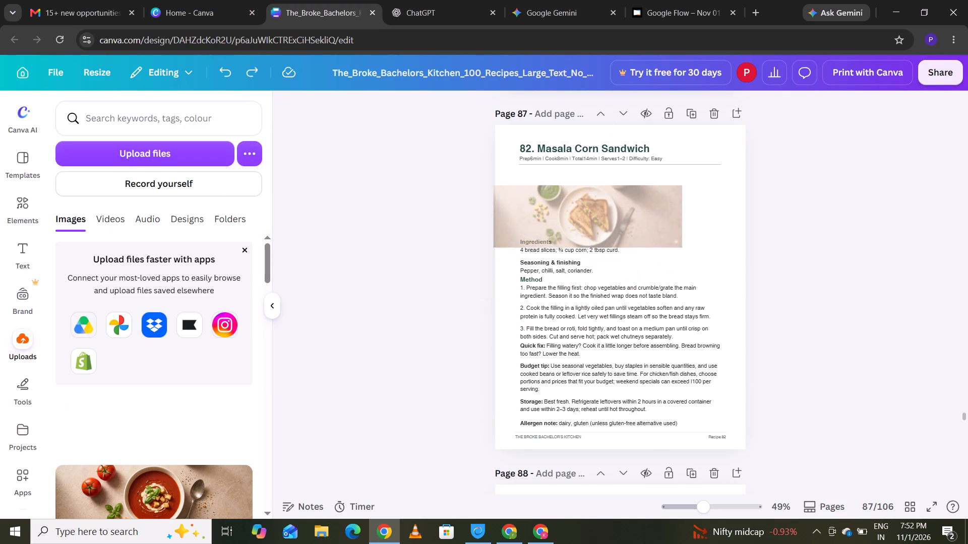
left_click_drag(590, 211, 617, 197)
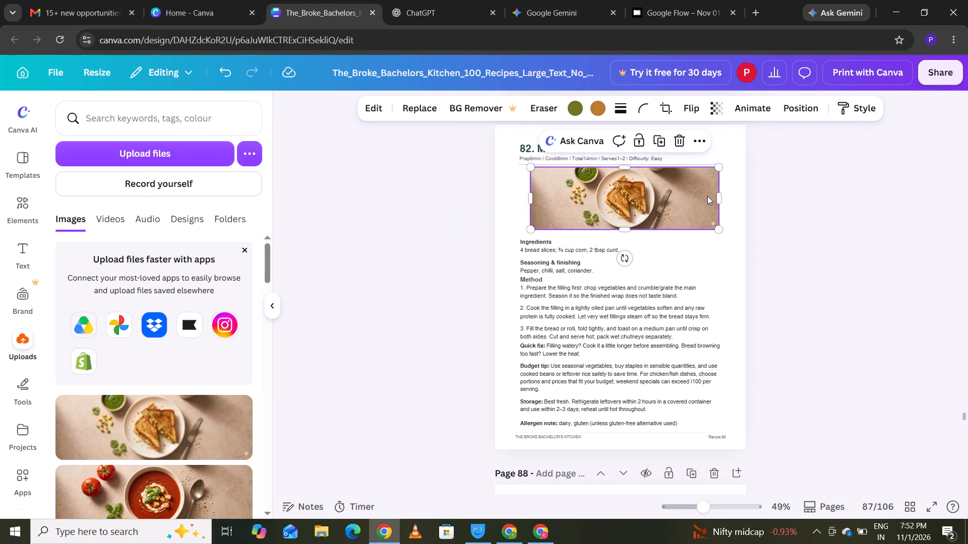
left_click_drag(719, 197, 687, 201)
left_click_drag(531, 196, 561, 205)
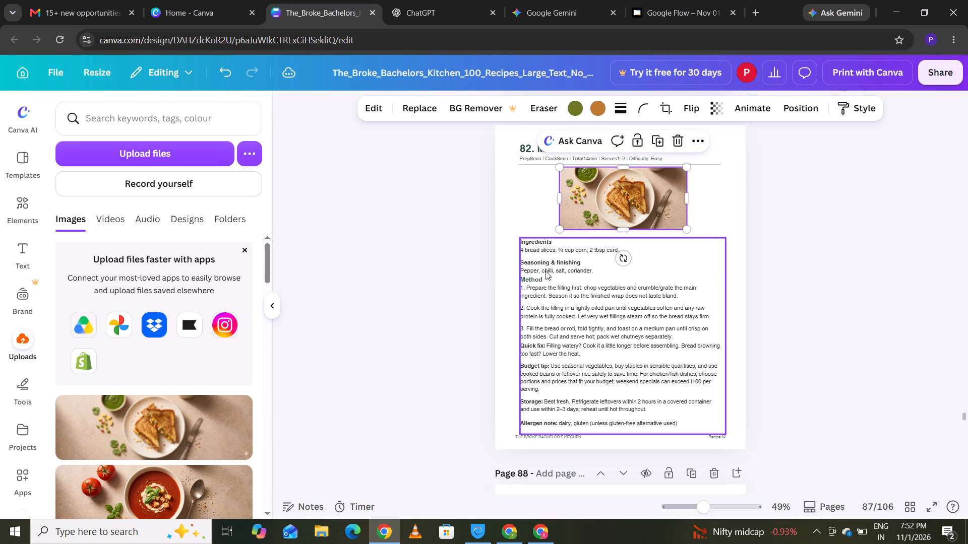
Enlarge the sandwich photo to about 5.7 wide, trim its height to about 2.5, and fit it between the divider line and Ingredients.
left_click_drag(556, 230, 514, 226)
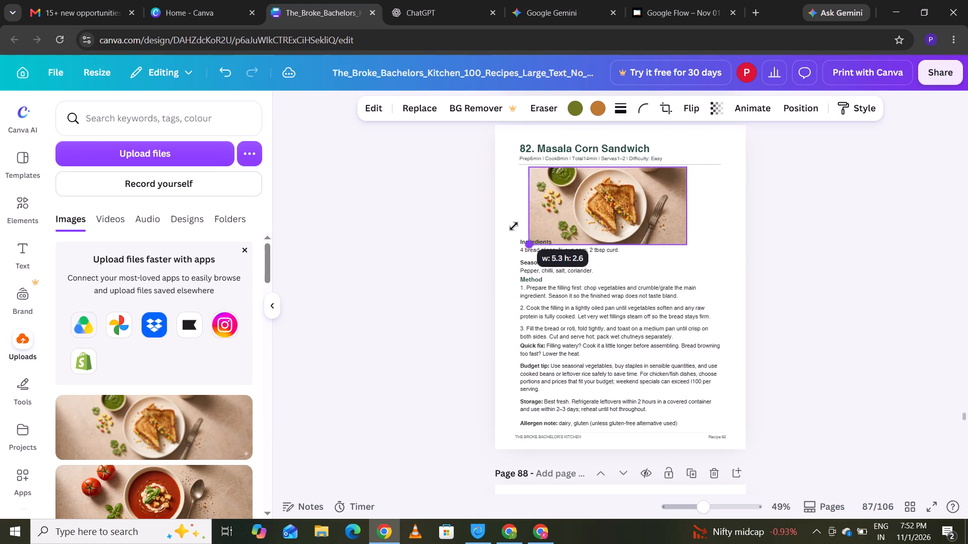
left_click_drag(514, 226, 499, 220)
left_click(564, 223)
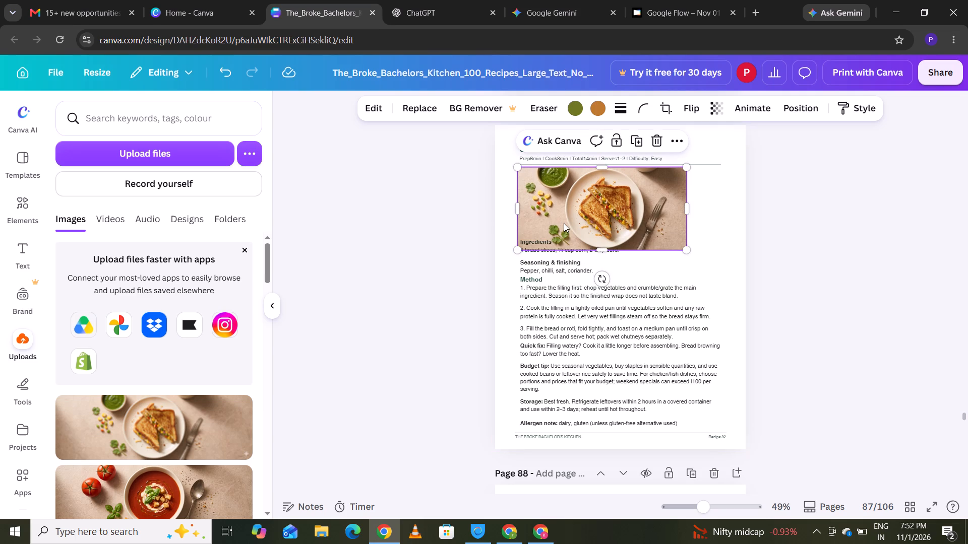
left_click(605, 167)
left_click(604, 175)
left_click_drag(602, 166, 602, 171)
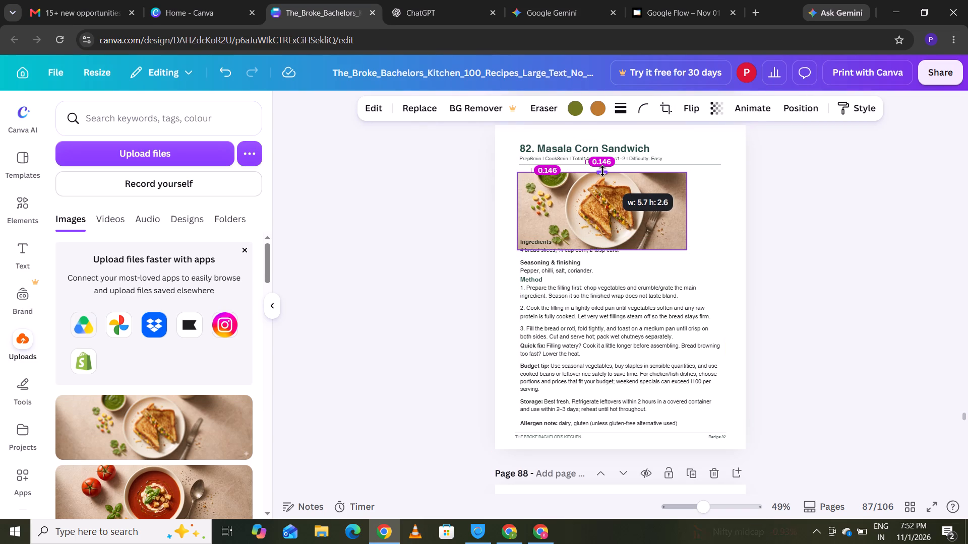
left_click_drag(602, 171, 602, 172)
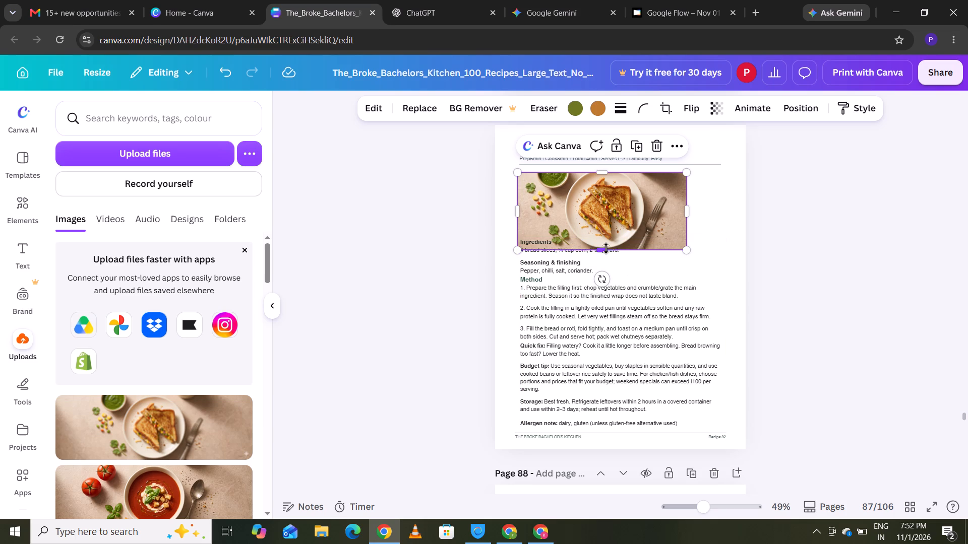
left_click(606, 248)
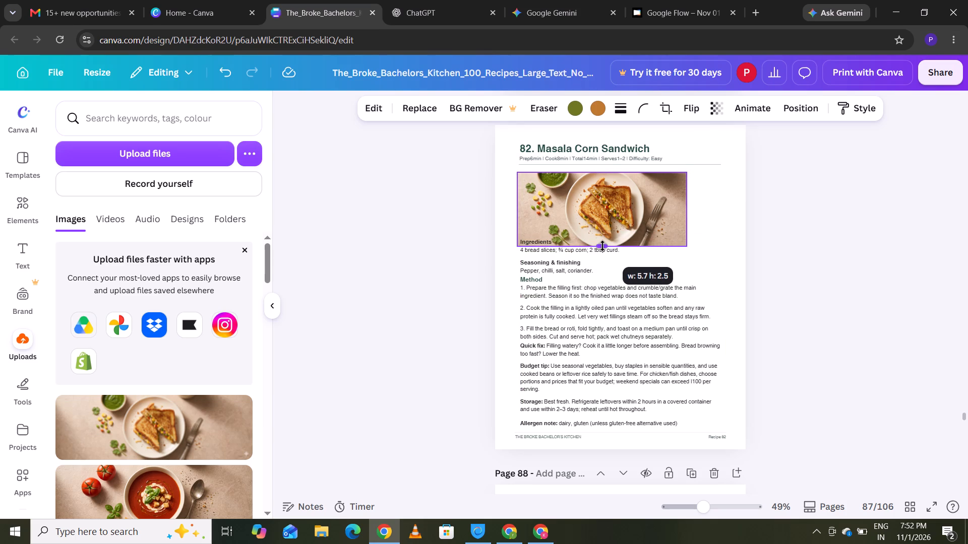
left_click_drag(608, 227, 612, 222)
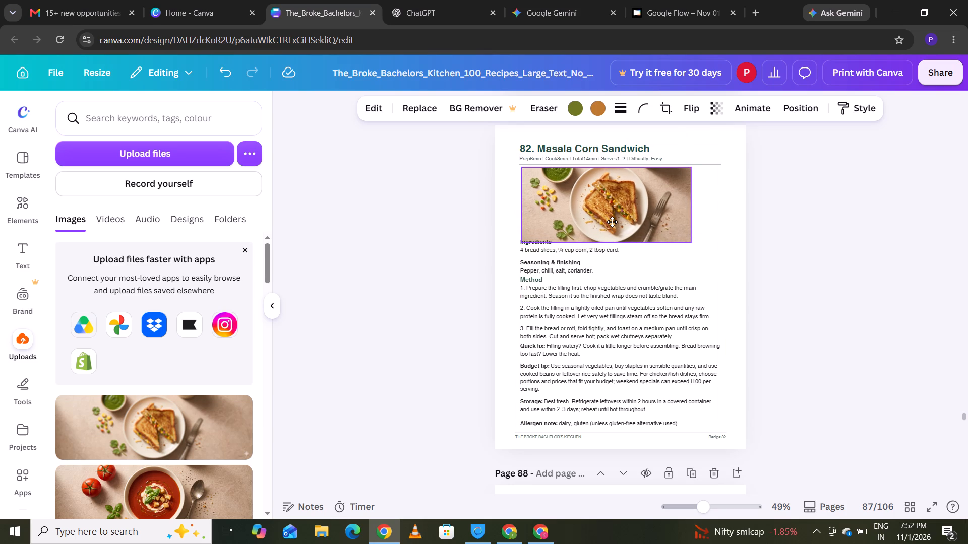
left_click_drag(612, 222, 611, 218)
left_click(821, 244)
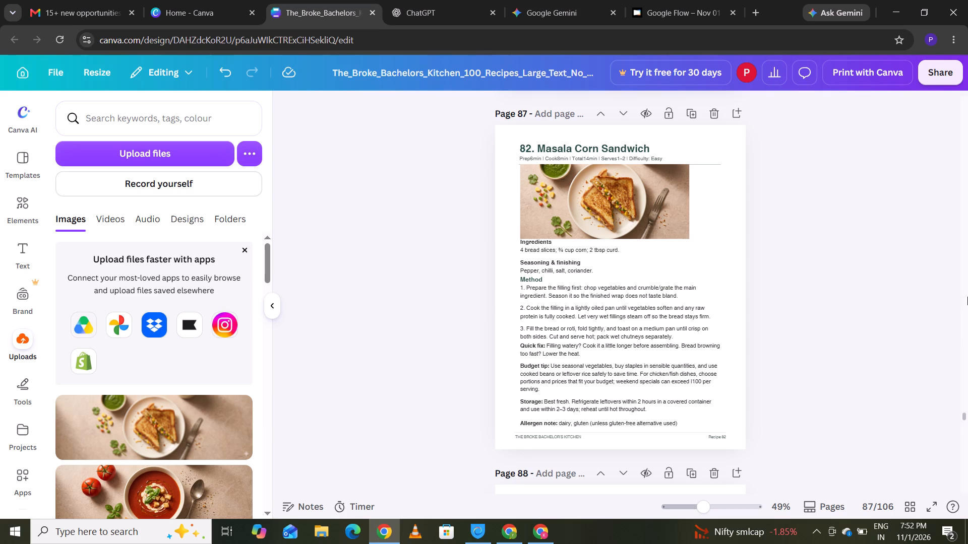
On page 88, 83. Leftover Roti Quesadilla, move the recipe text block down to just above the footer, keeping its left alignment.
left_click(961, 415)
key("Up")
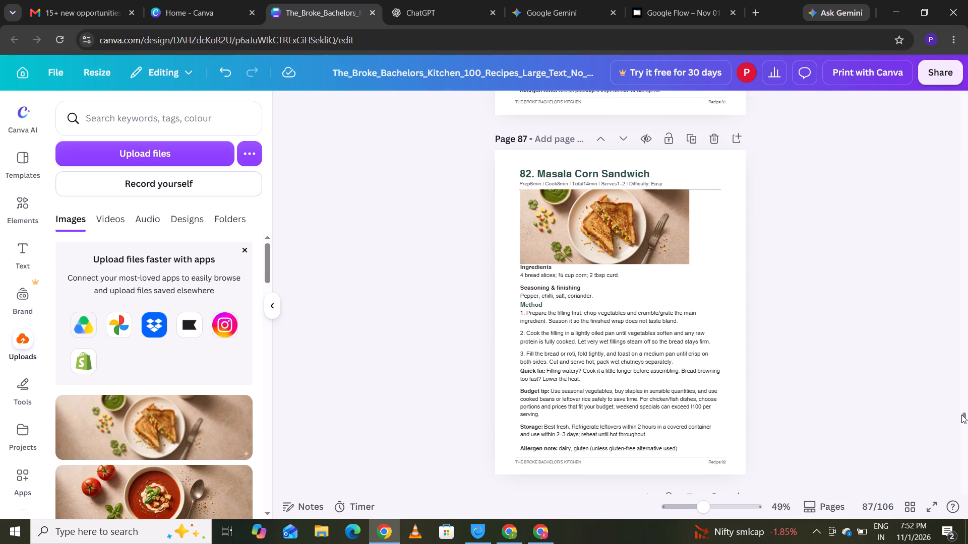
key("Down")
key("Down")
key("Down")
key("Down")
key("Down")
key("Down")
key("Down")
key("Down")
key("Down")
key("Down")
key("Down")
key("Down")
key("Down")
key("Down")
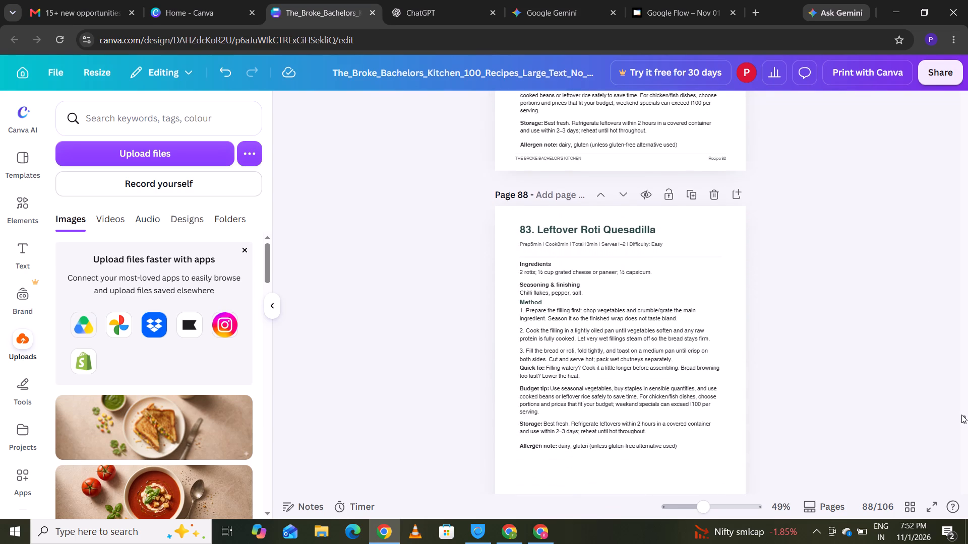
key("Down")
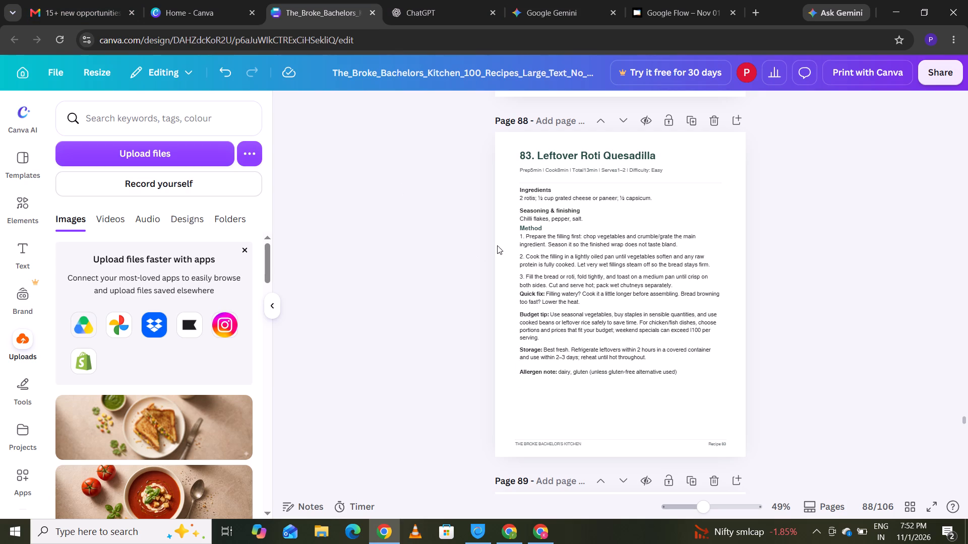
left_click_drag(541, 235, 532, 276)
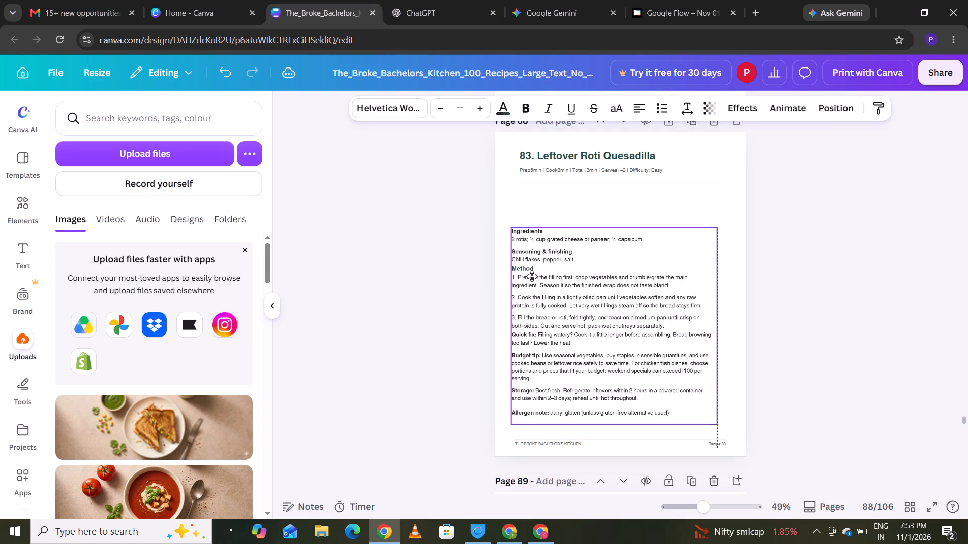
left_click_drag(532, 276, 550, 292)
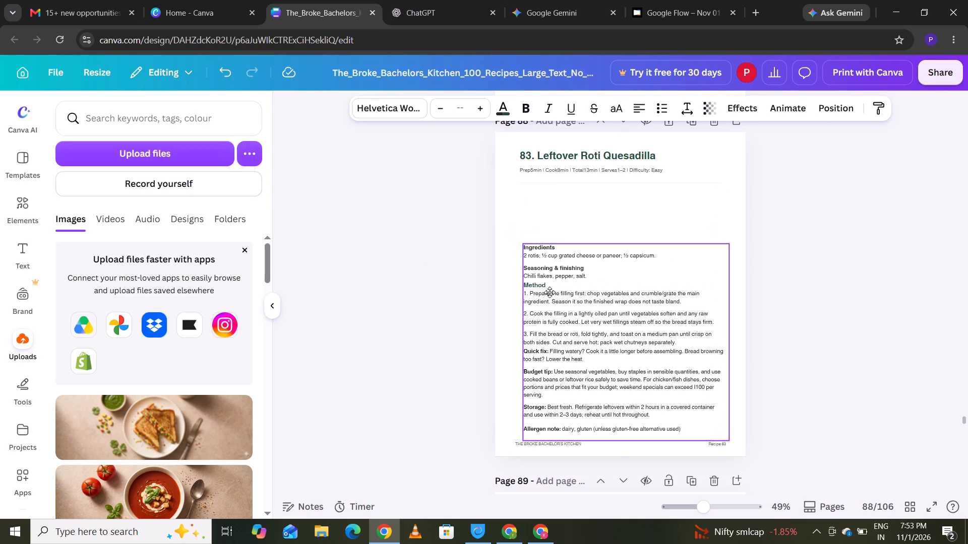
left_click_drag(550, 292, 541, 294)
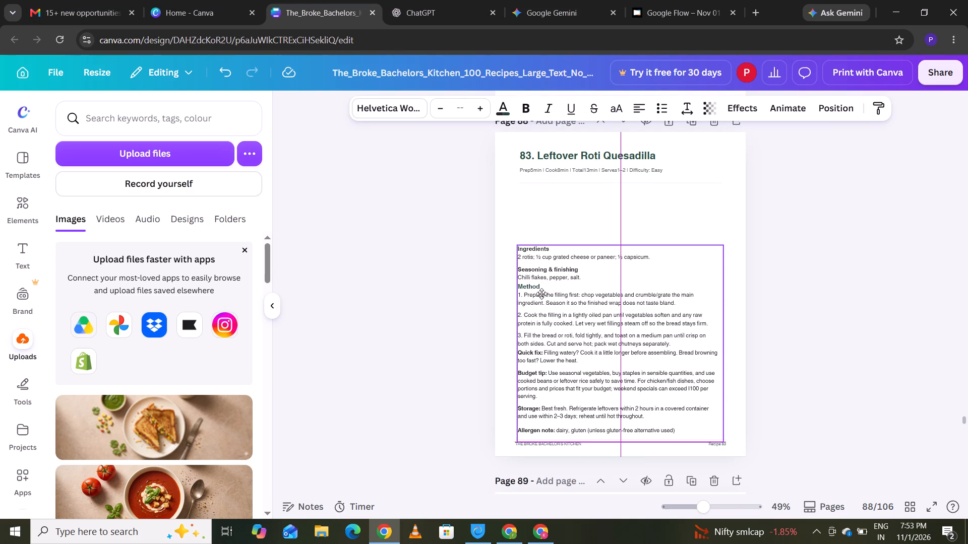
left_click_drag(541, 294, 541, 294)
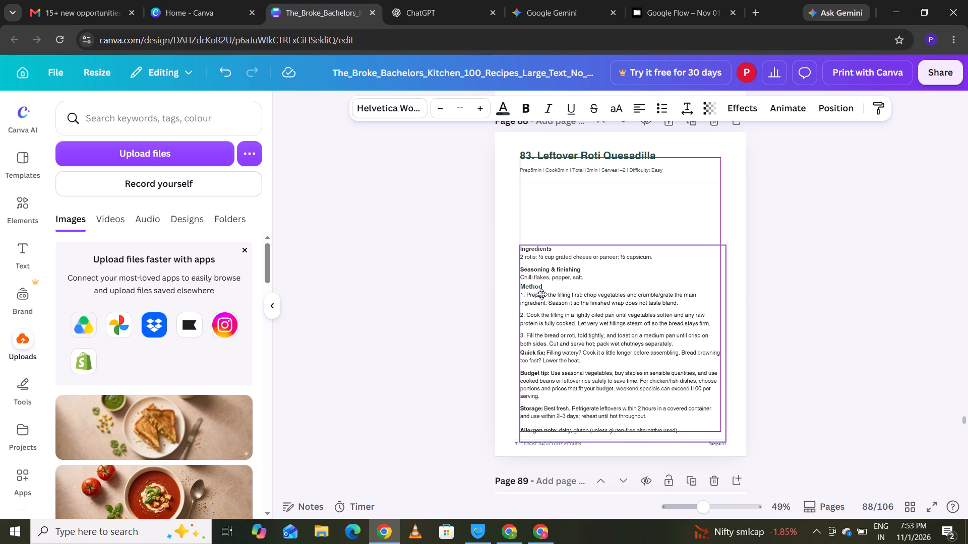
left_click_drag(541, 294, 541, 297)
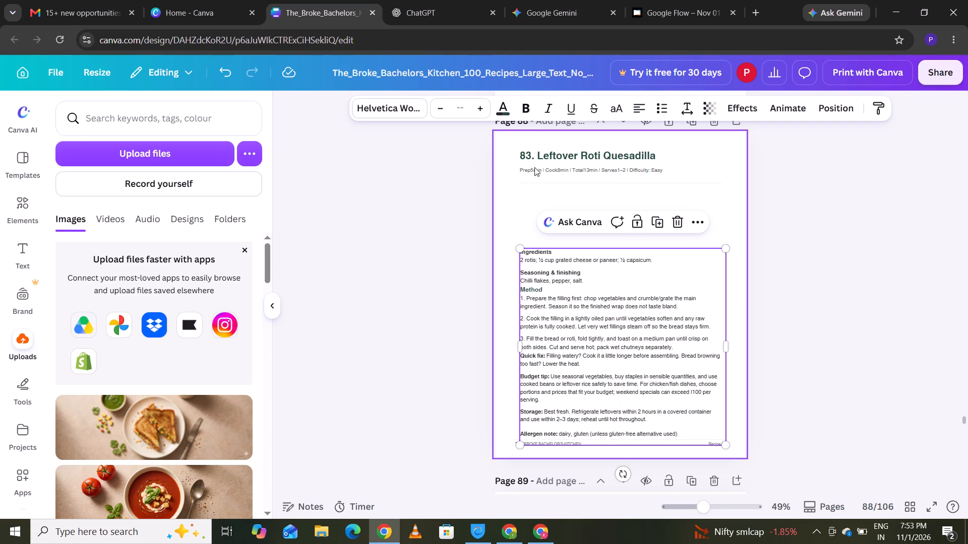
left_click_drag(545, 173, 545, 171)
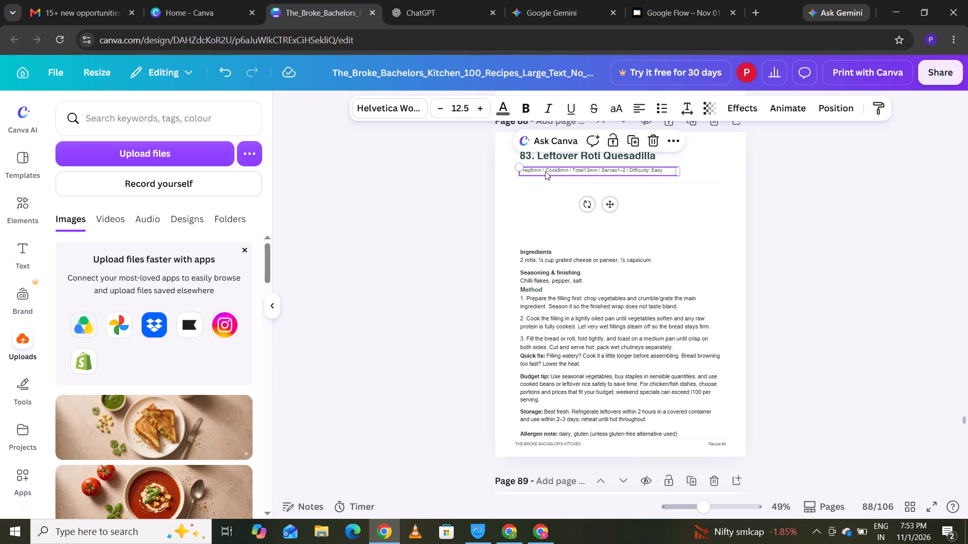
left_click_drag(545, 171, 545, 167)
left_click(545, 167)
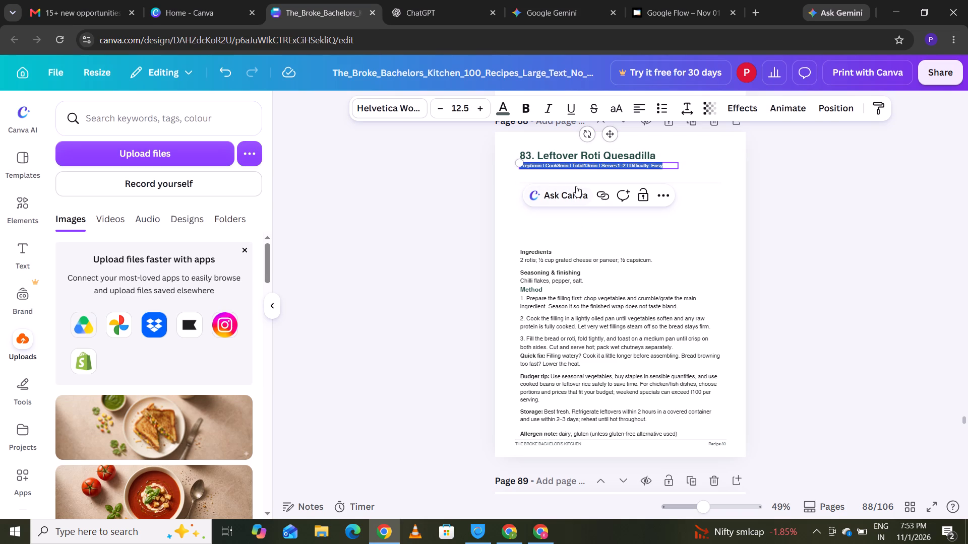
left_click(691, 208)
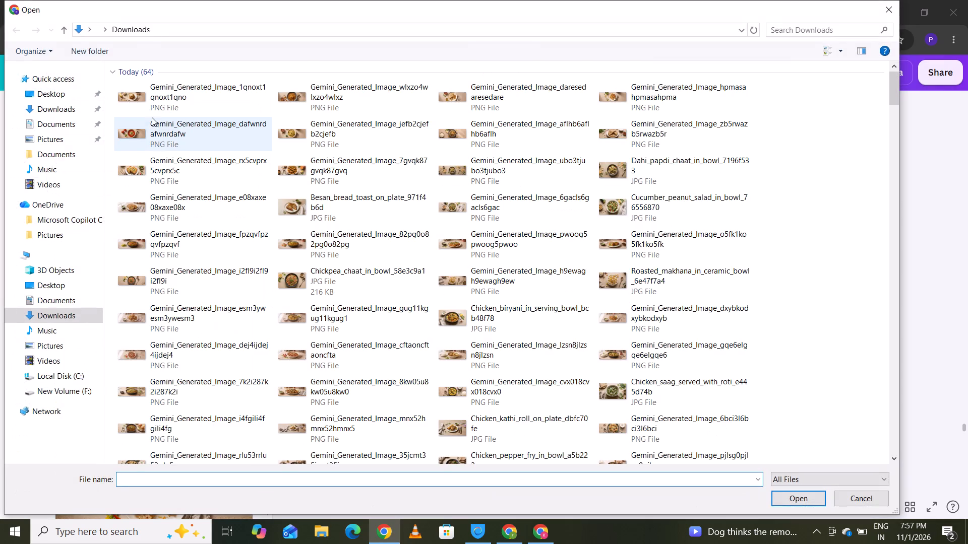
double_click(162, 107)
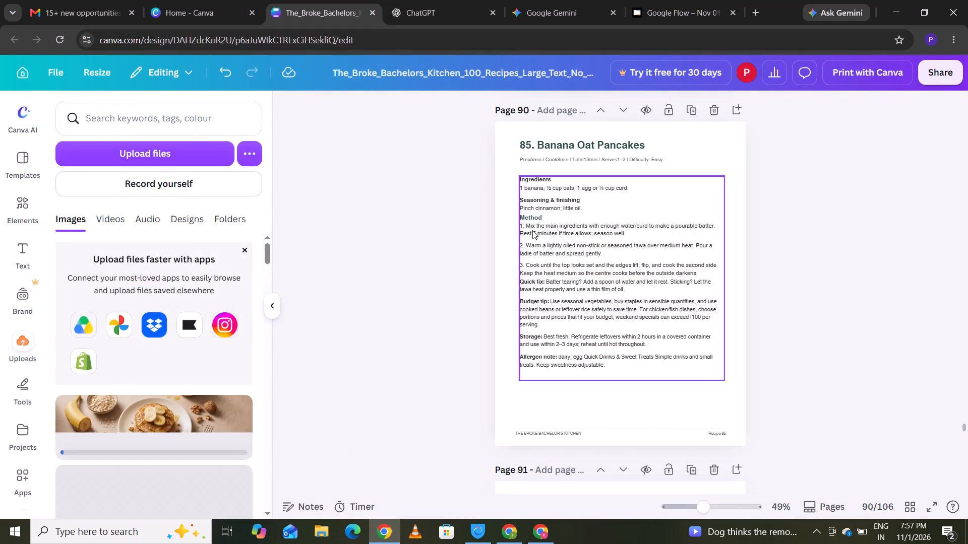
Move the recipe text block on page 90 down to just above the footer, keeping it left-aligned with the title.
left_click_drag(532, 230, 531, 255)
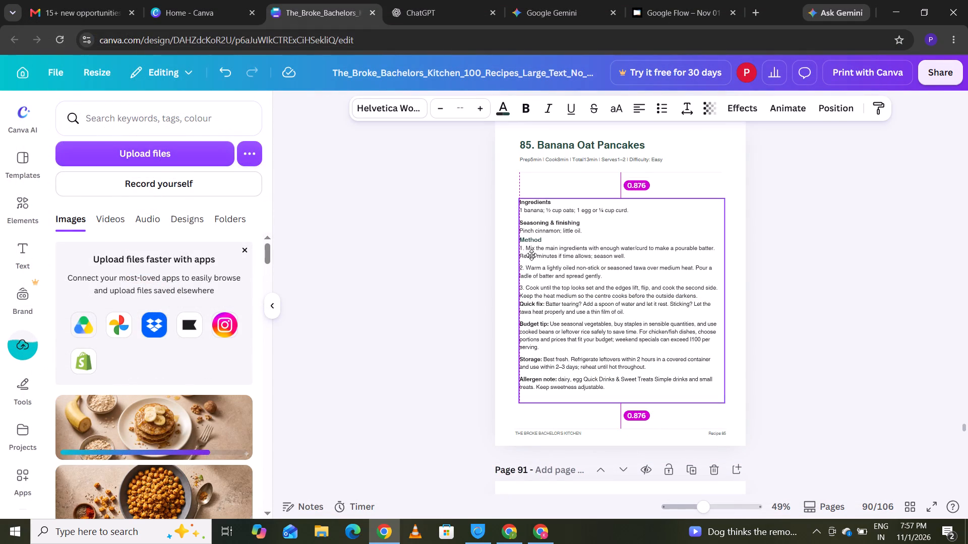
left_click_drag(531, 255, 531, 284)
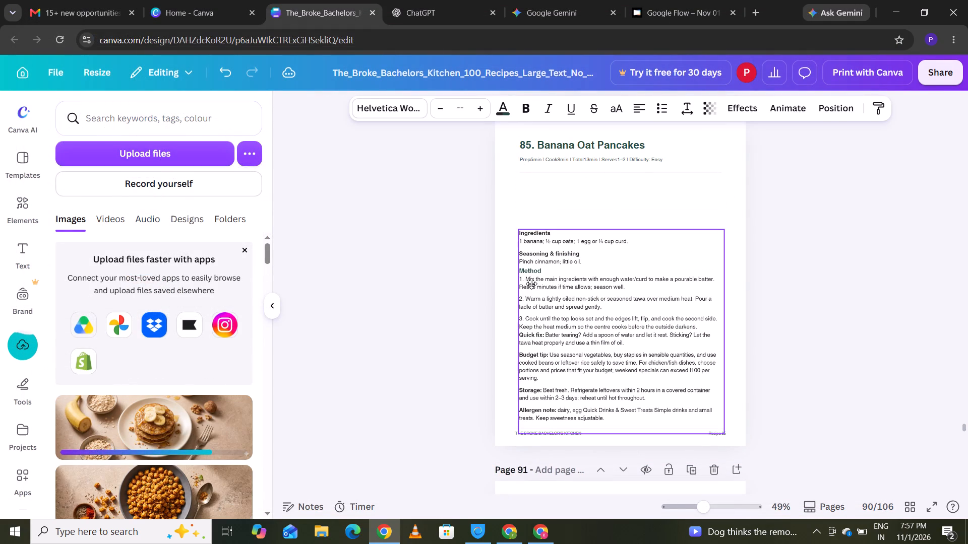
left_click_drag(531, 284, 532, 285)
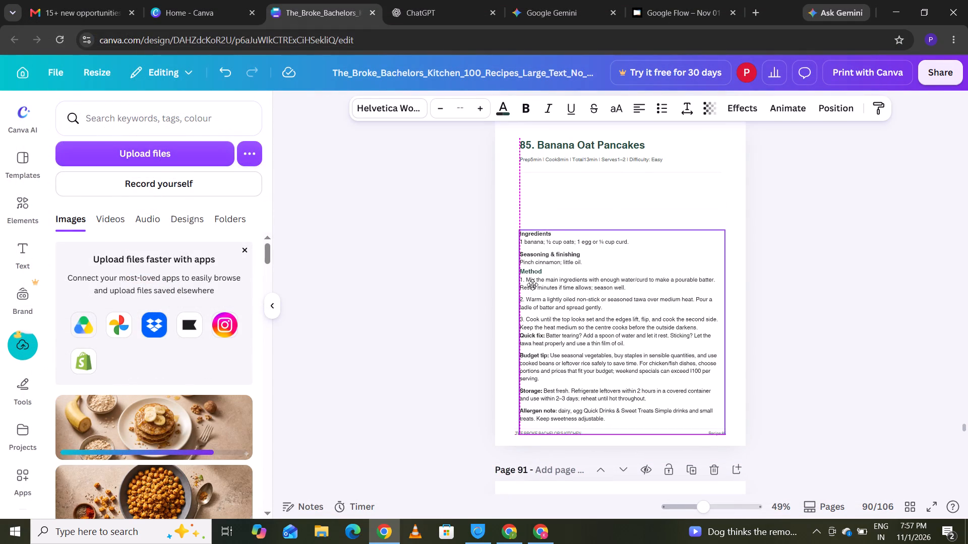
left_click_drag(532, 285, 532, 291)
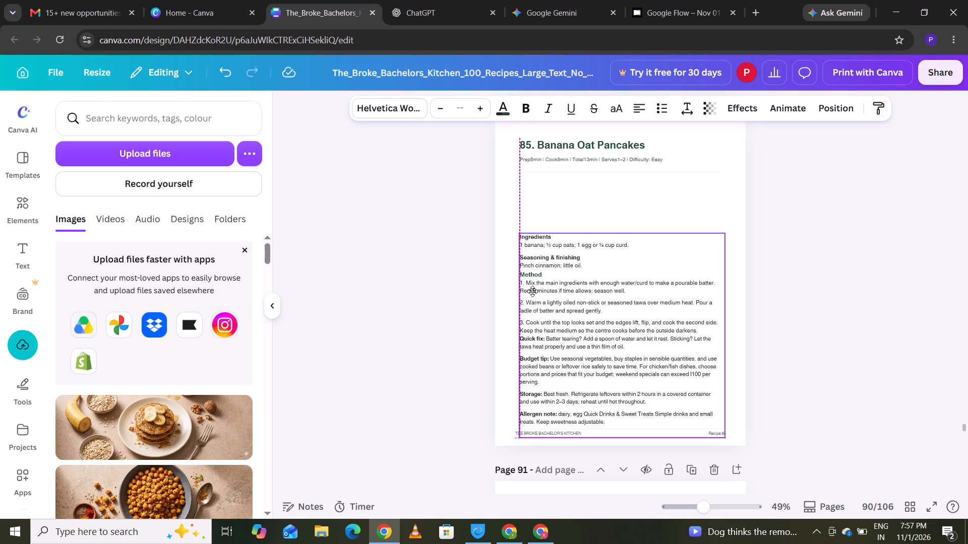
left_click_drag(532, 291, 532, 292)
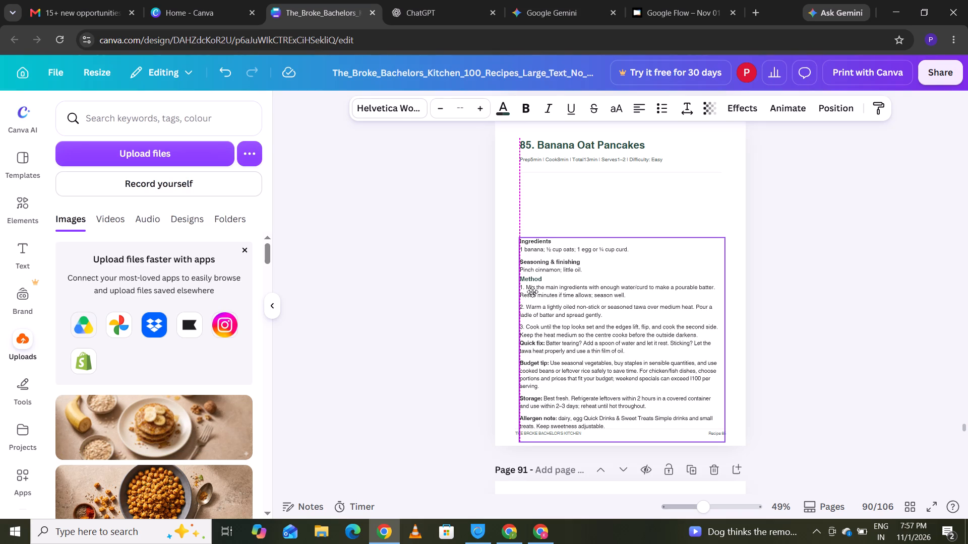
left_click_drag(532, 292, 533, 283)
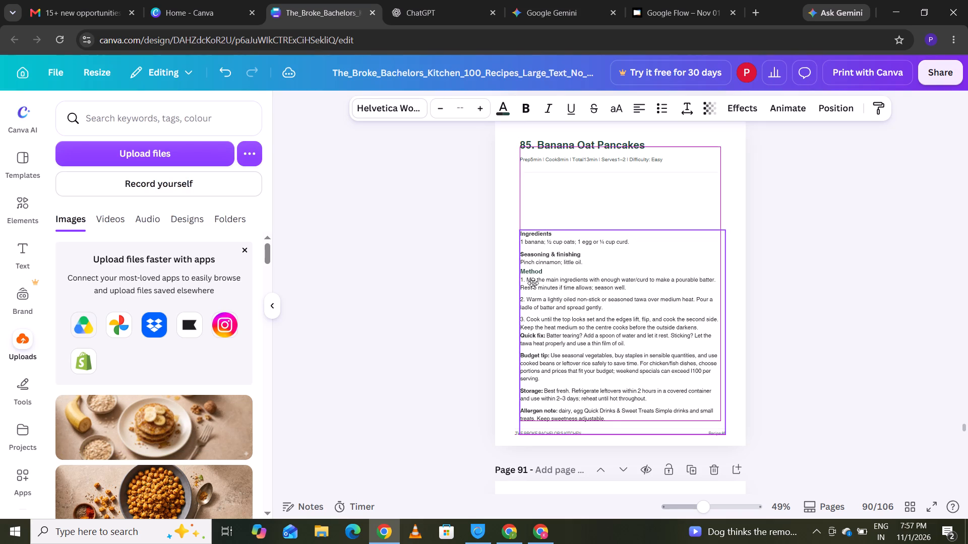
left_click_drag(533, 283, 533, 289)
Move the prep-time line and the divider on page 90 up closer beneath the Banana Oat Pancakes title.
left_click(560, 163)
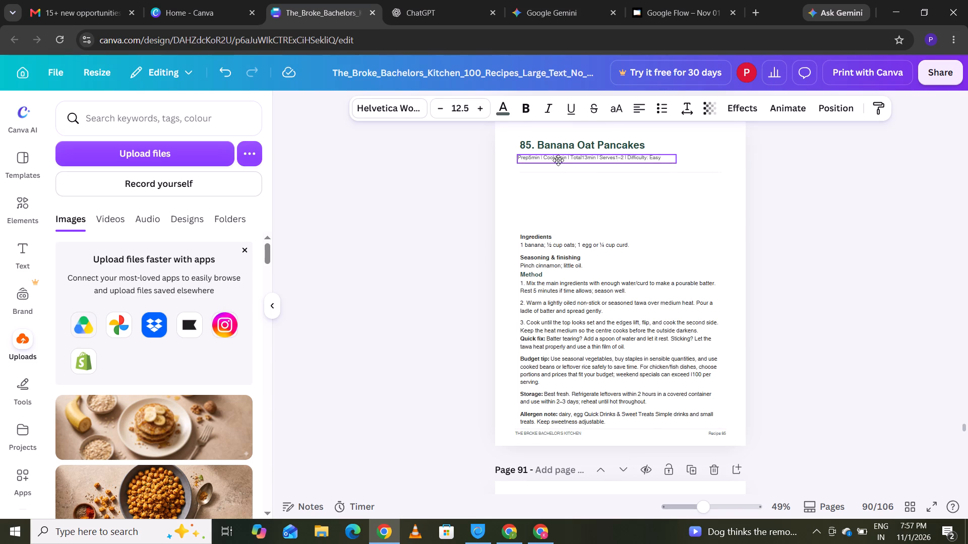
left_click_drag(539, 172, 539, 162)
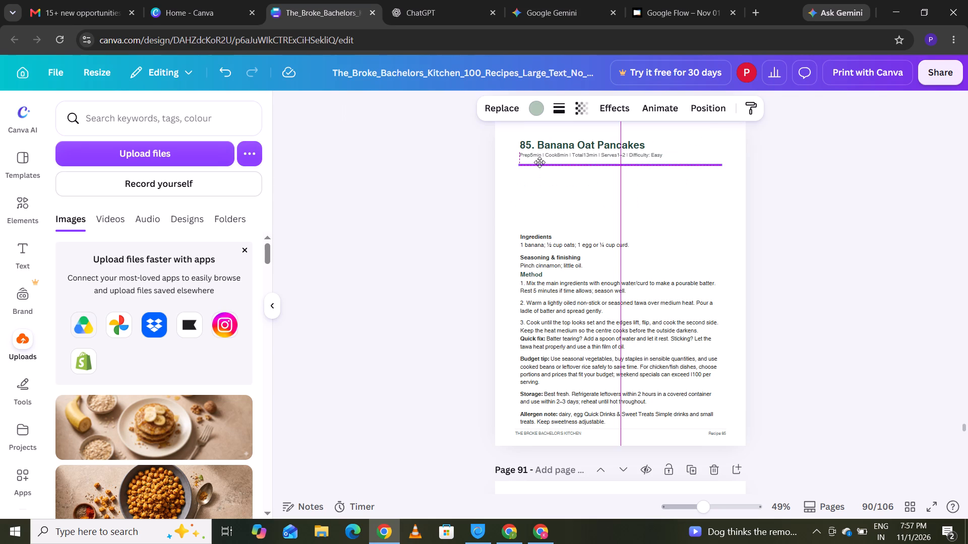
left_click_drag(539, 162, 539, 157)
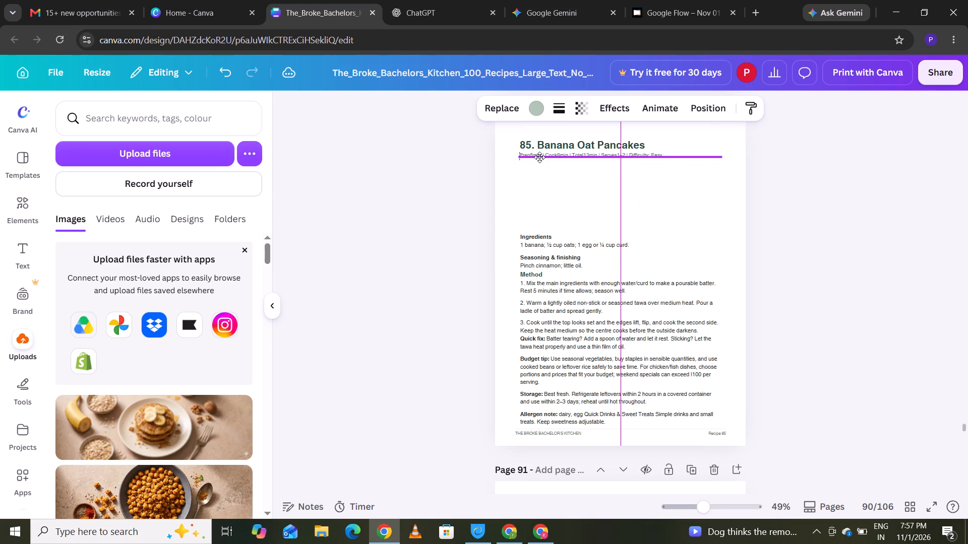
left_click_drag(539, 157, 539, 160)
left_click(443, 205)
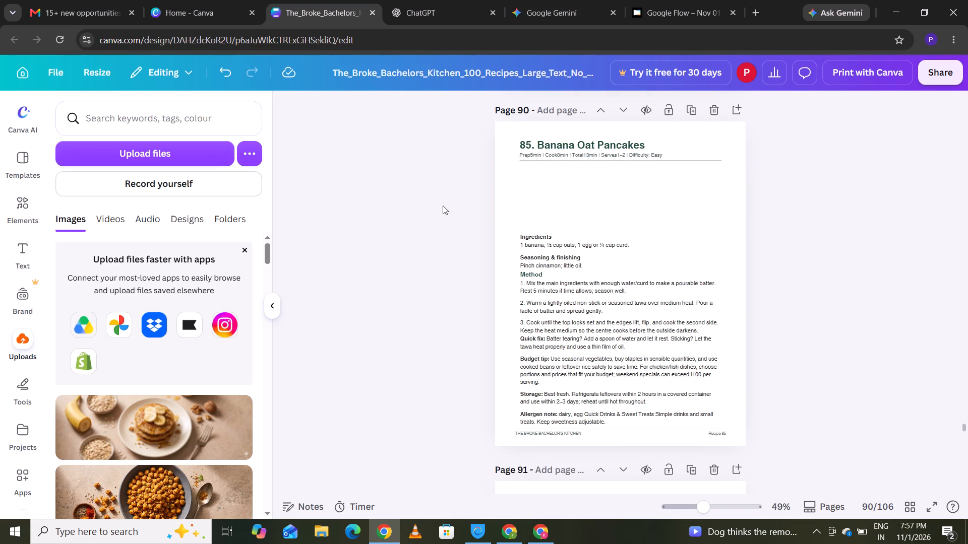
Place the banana-oat pancakes photo between the divider and Ingredients, trim its sides, align it left with the text, and enlarge it to about 2.3 high.
left_click_drag(167, 415, 642, 184)
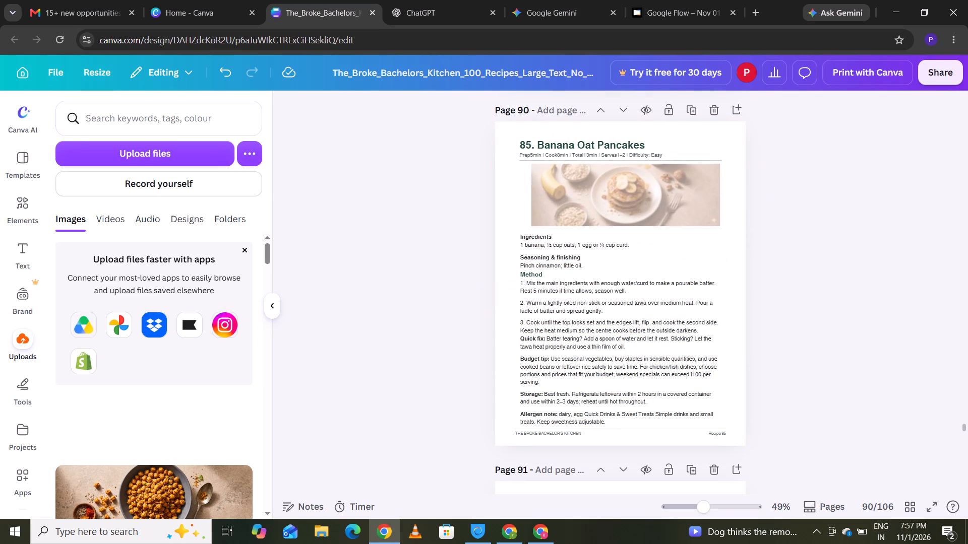
left_click_drag(642, 184, 636, 184)
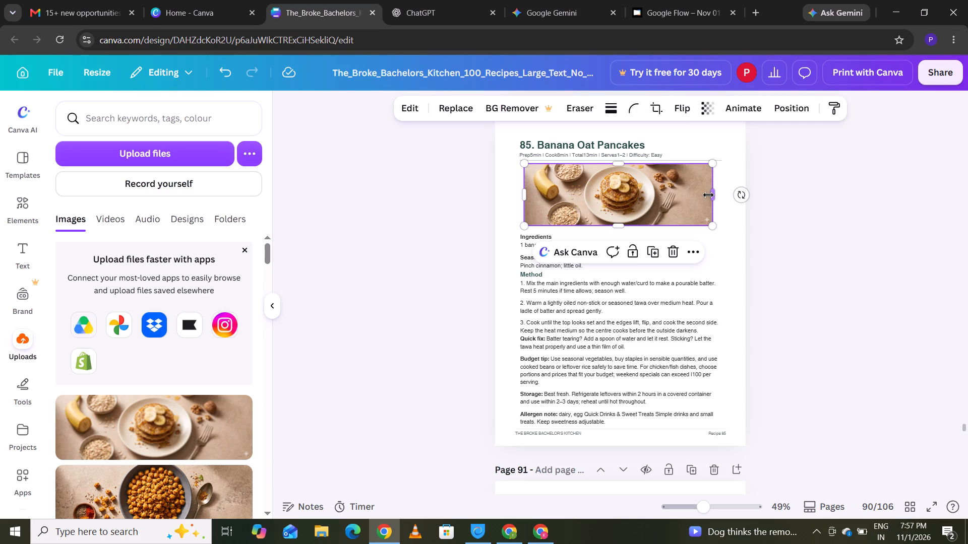
left_click_drag(708, 195, 697, 196)
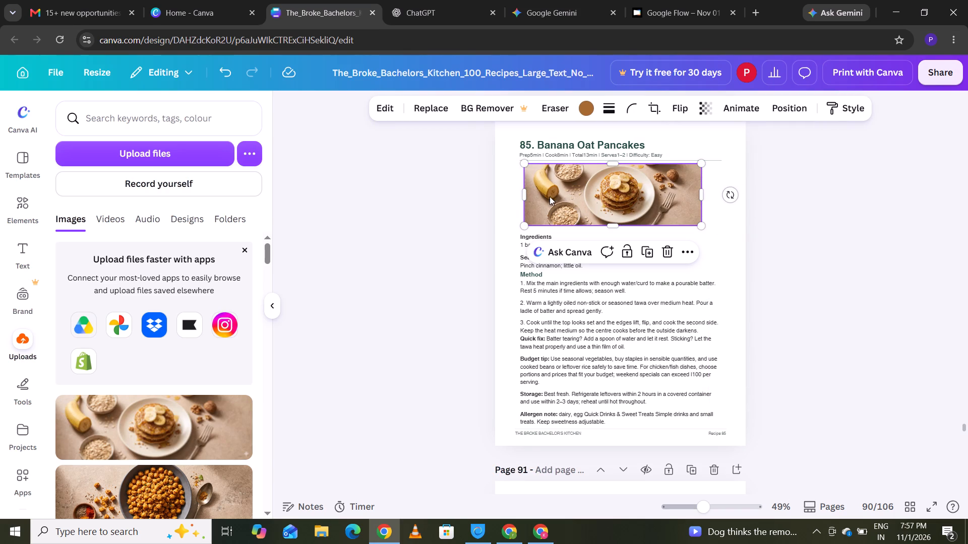
left_click_drag(529, 192, 535, 192)
left_click_drag(588, 196, 578, 196)
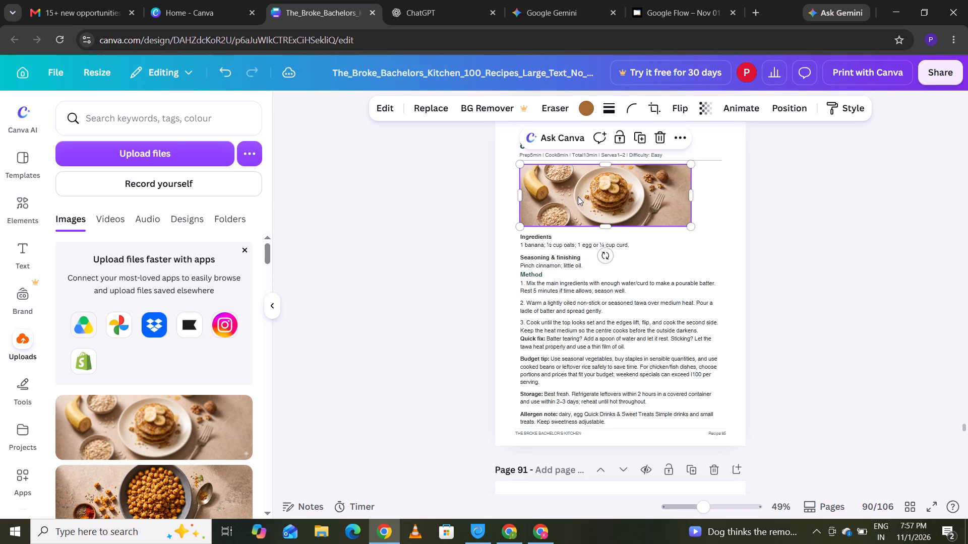
left_click_drag(693, 229, 696, 235)
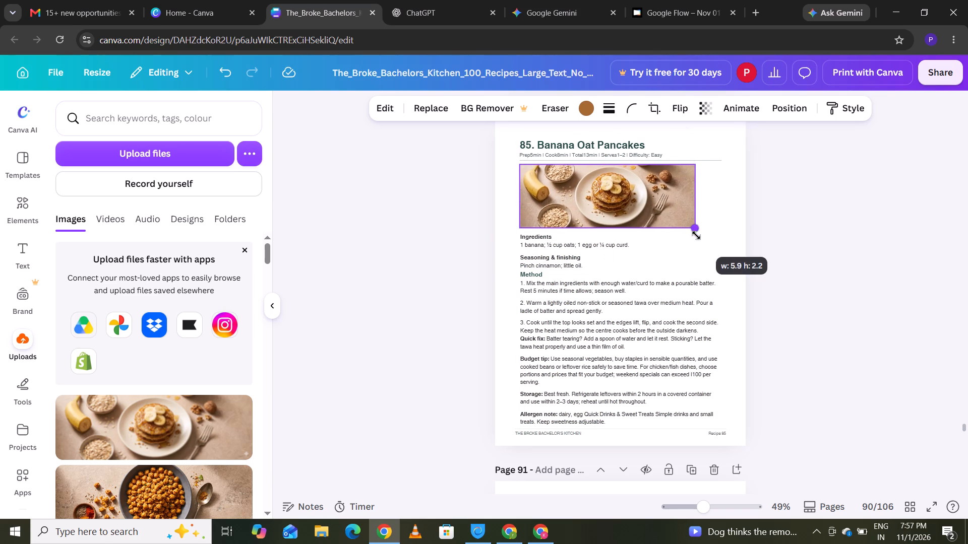
left_click_drag(696, 235, 706, 254)
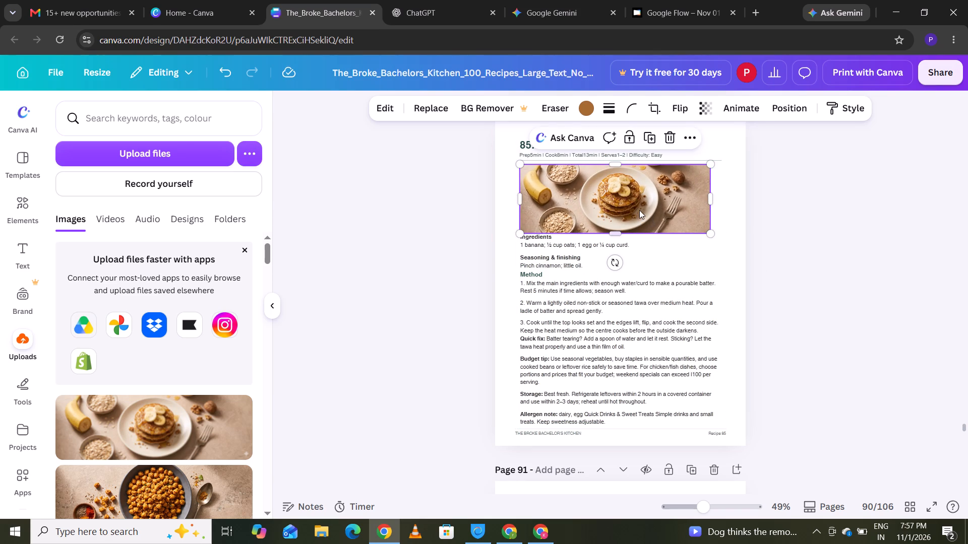
left_click(639, 210)
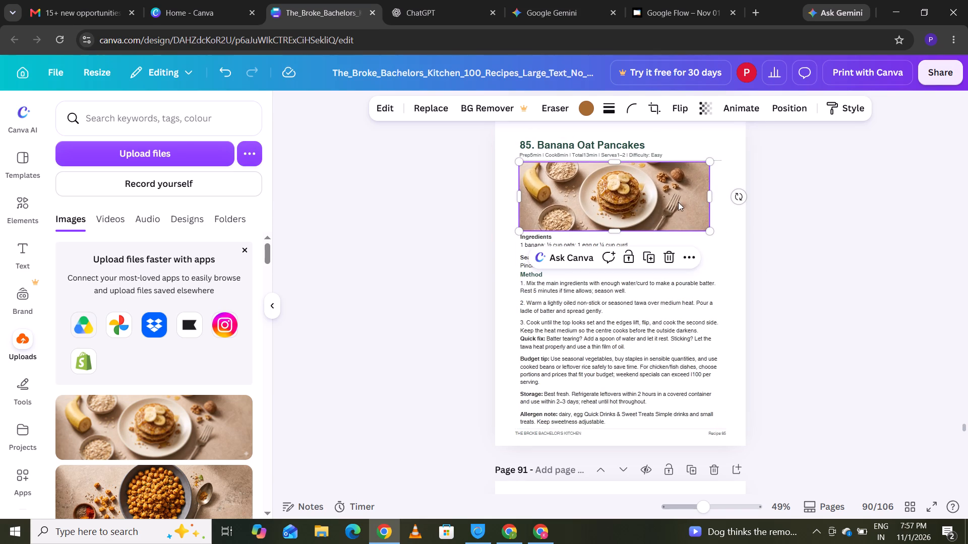
left_click(518, 197)
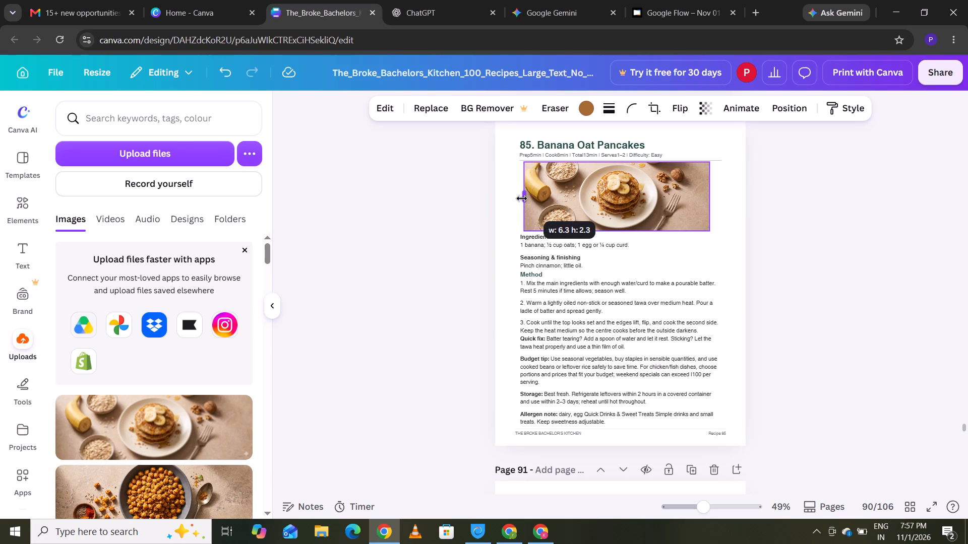
left_click(767, 232)
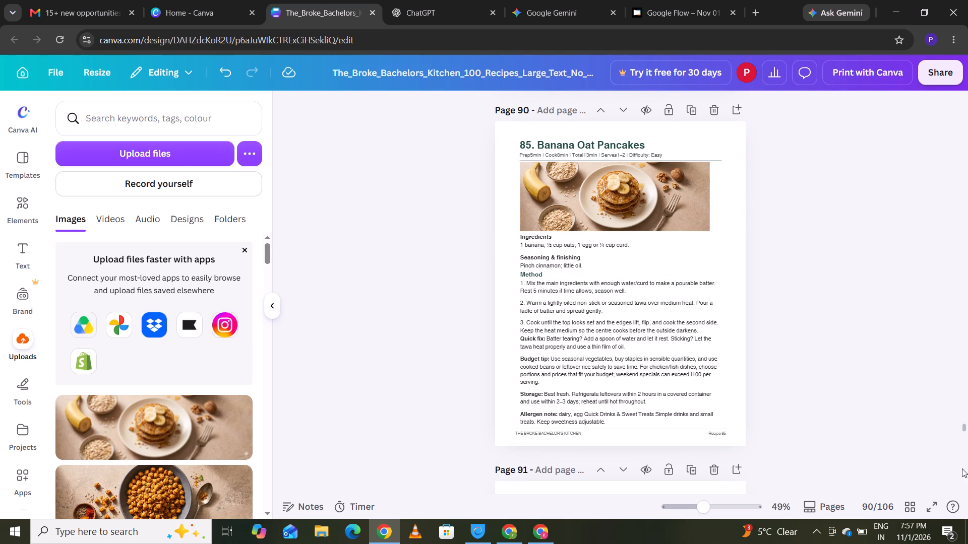
Go to page 91, 86. Classic Nimbu Pani, and examine its layout.
left_click(963, 428)
key("Down")
key("Down")
key("Down")
key("Down")
key("Down")
key("Down")
key("Down")
key("Down")
key("Down")
key("Down")
key("Down")
key("Down")
key("Down")
key("Down")
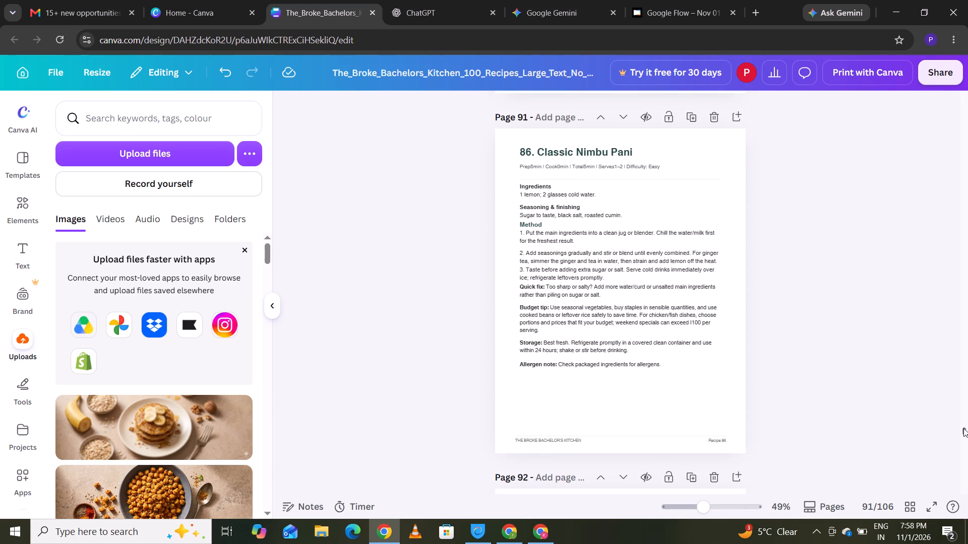
left_click(506, 534)
left_click(778, 394)
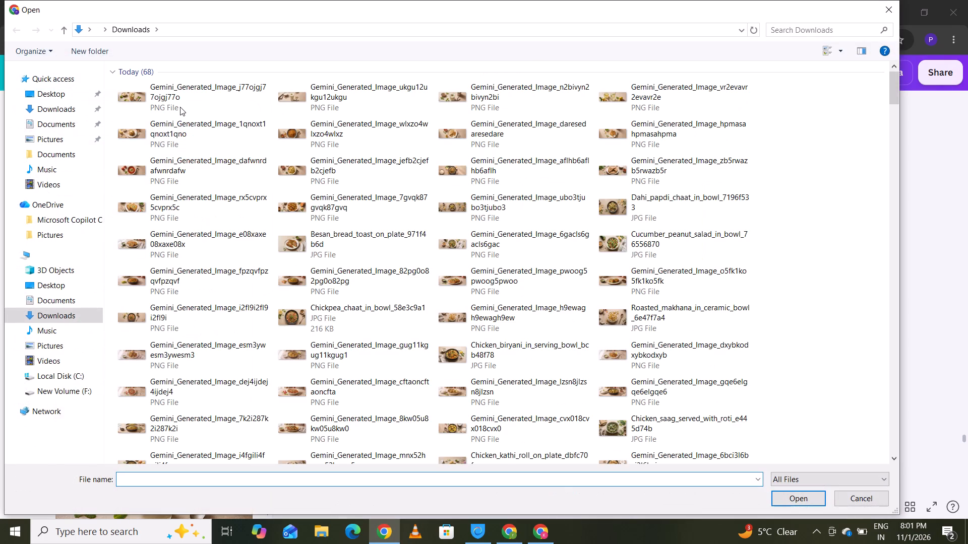
double_click(180, 107)
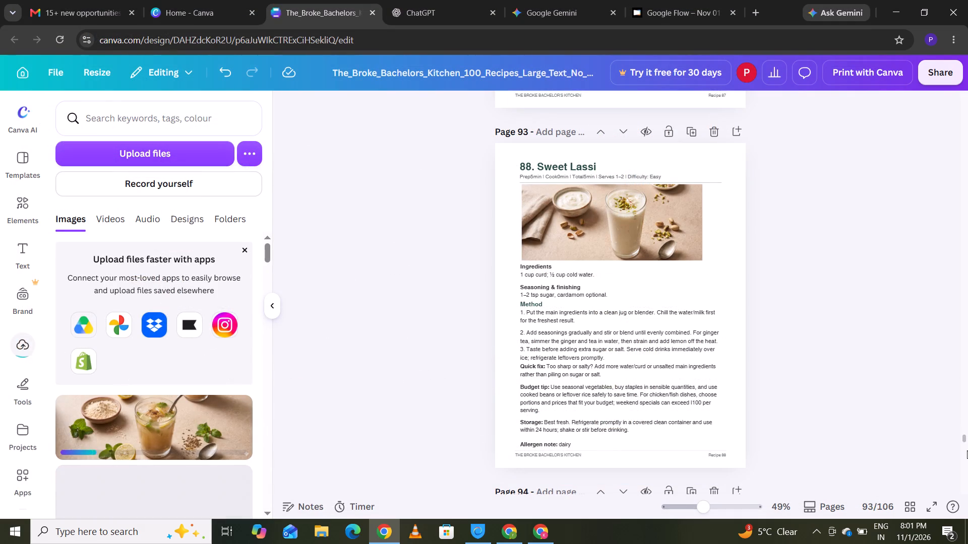
Move the recipe text block on page 94, 89. Sattu Lemon Cooler, down so it ends at the footer.
left_click(966, 437)
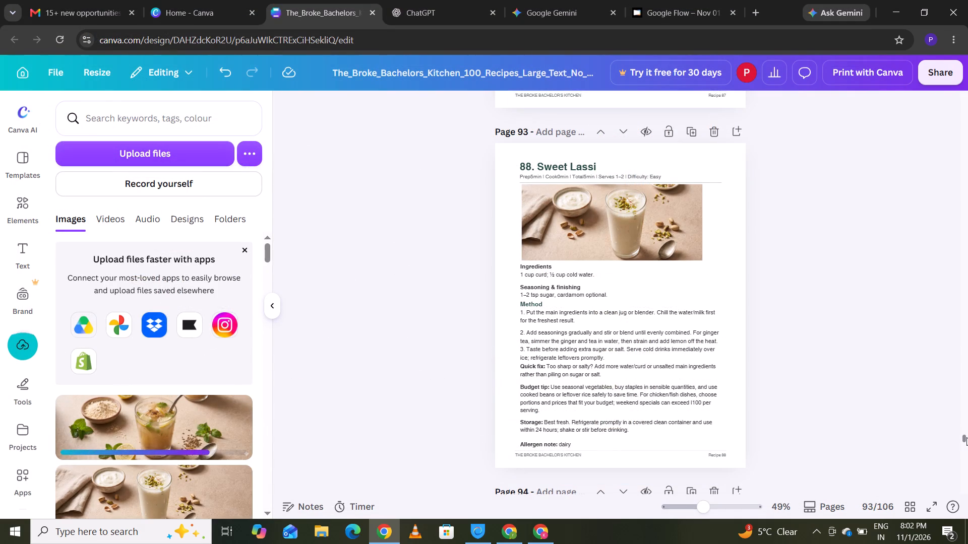
key("Down")
key("Down")
key("Down")
key("Down")
key("Down")
key("Down")
key("Down")
key("Down")
key("Down")
key("Down")
key("Down")
key("Down")
key("Down")
key("Down")
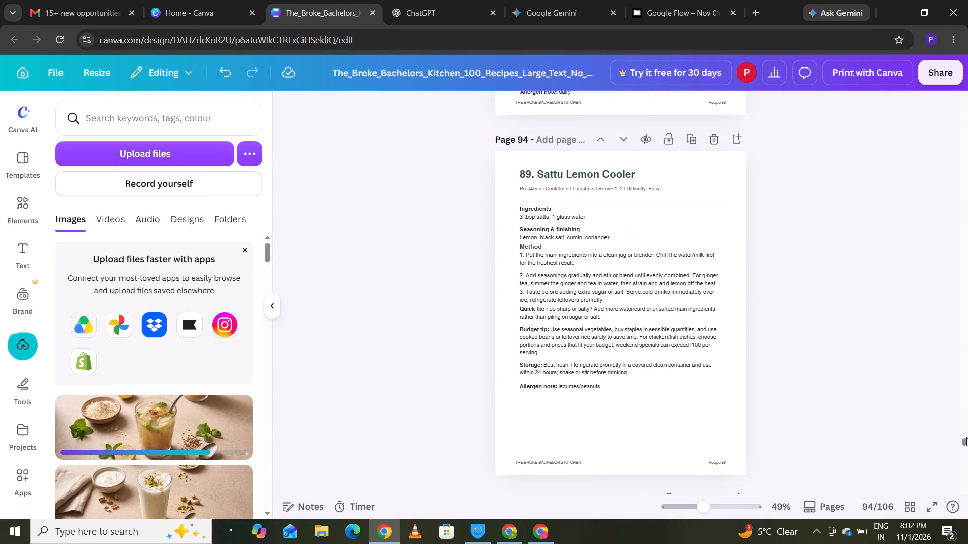
key("Up")
key("Up")
key("Up")
key("Up")
key("Up")
key("Up")
key("Up")
key("Up")
key("Up")
key("Up")
key("Up")
key("Up")
key("Up")
key("Down")
key("Down")
key("Down")
key("Down")
key("Down")
key("Down")
key("Down")
key("Down")
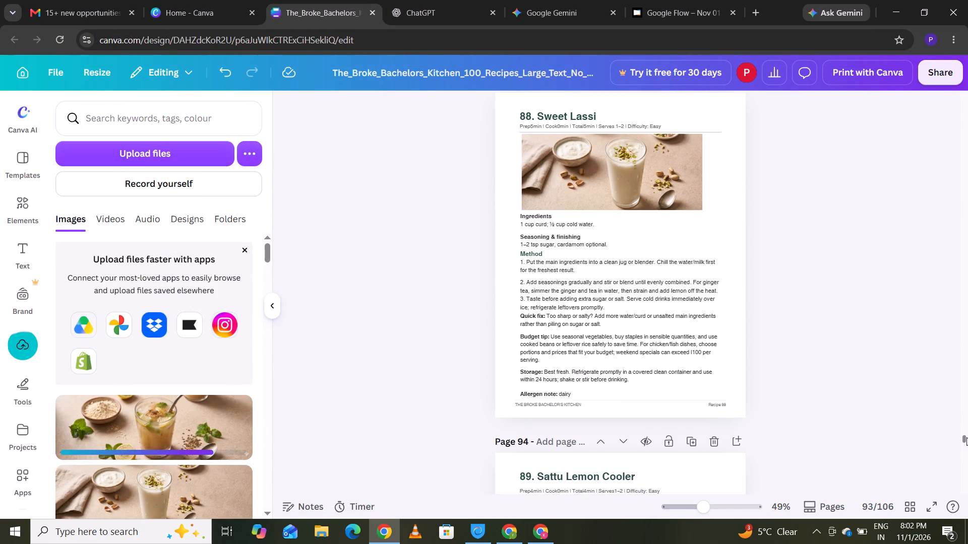
key("Down")
key("Down")
key("Down")
key("Down")
key("Down")
key("Down")
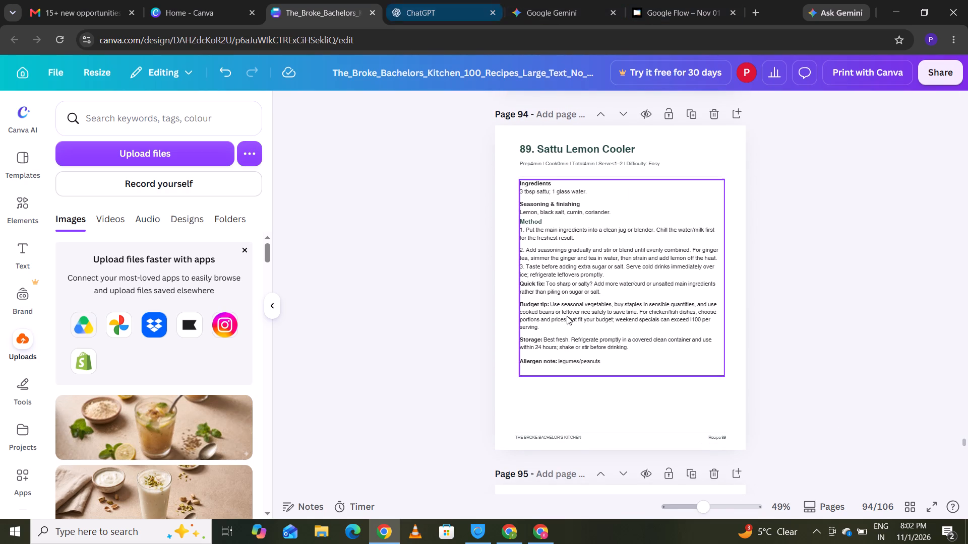
left_click_drag(532, 307, 530, 321)
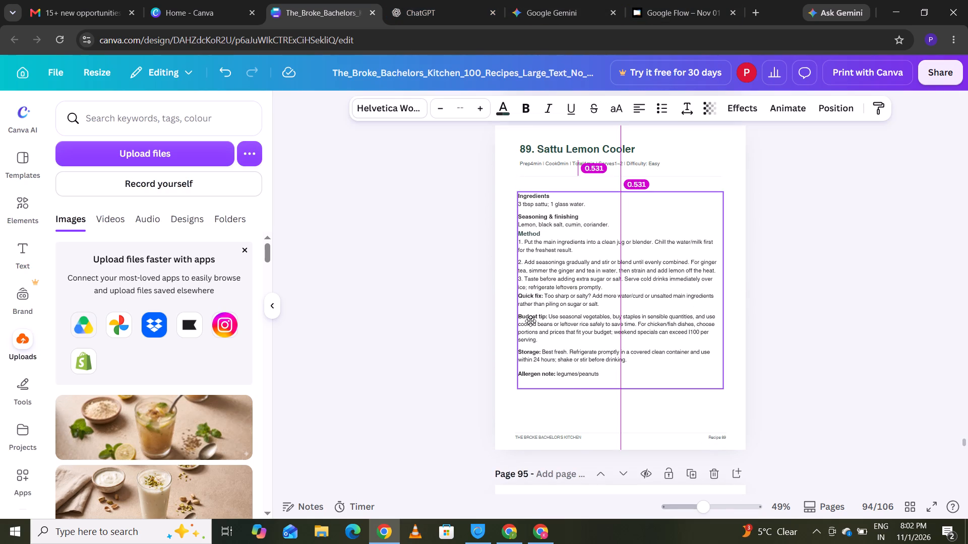
left_click_drag(530, 321, 528, 373)
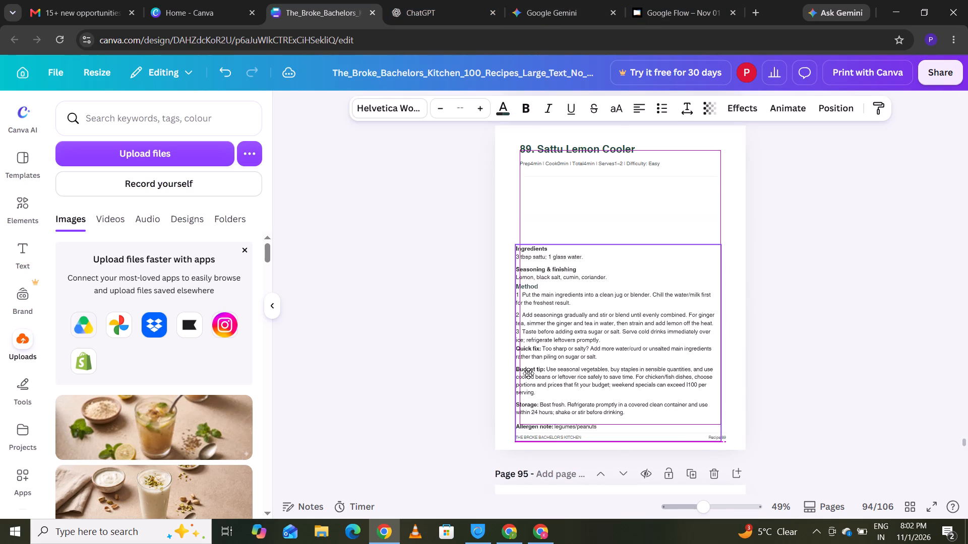
left_click_drag(528, 373, 529, 377)
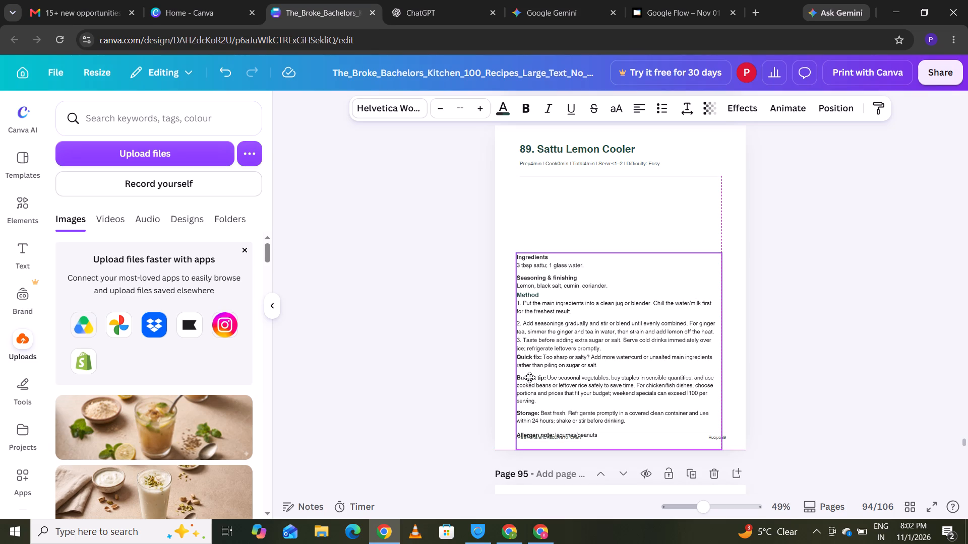
left_click_drag(529, 377, 530, 370)
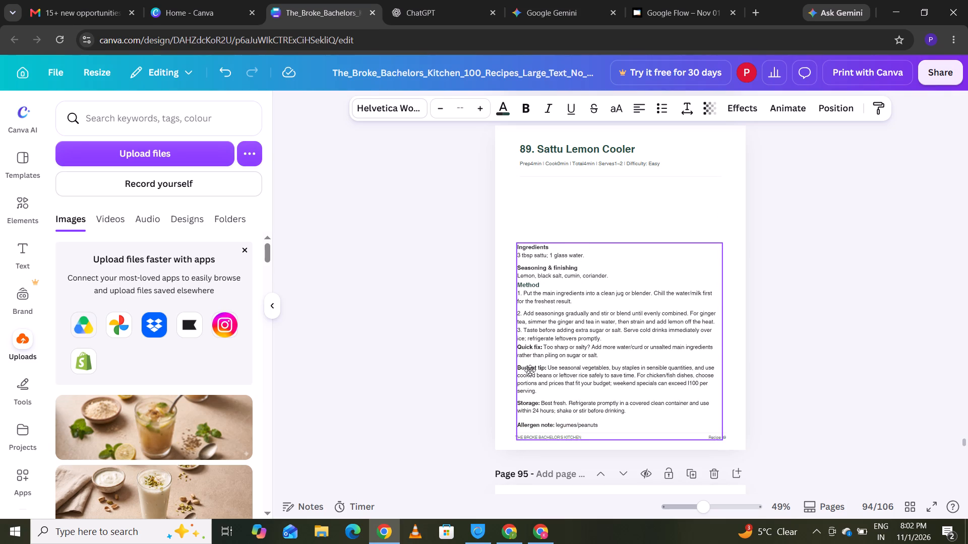
left_click_drag(530, 370, 530, 371)
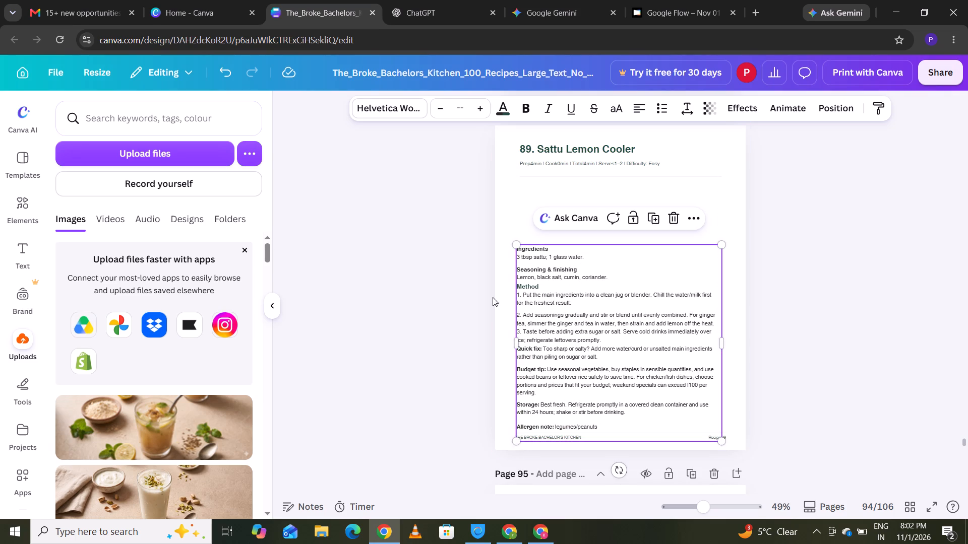
Move the prep-time line and the divider on page 94 up, close beneath the Sattu Lemon Cooler title.
left_click(582, 168)
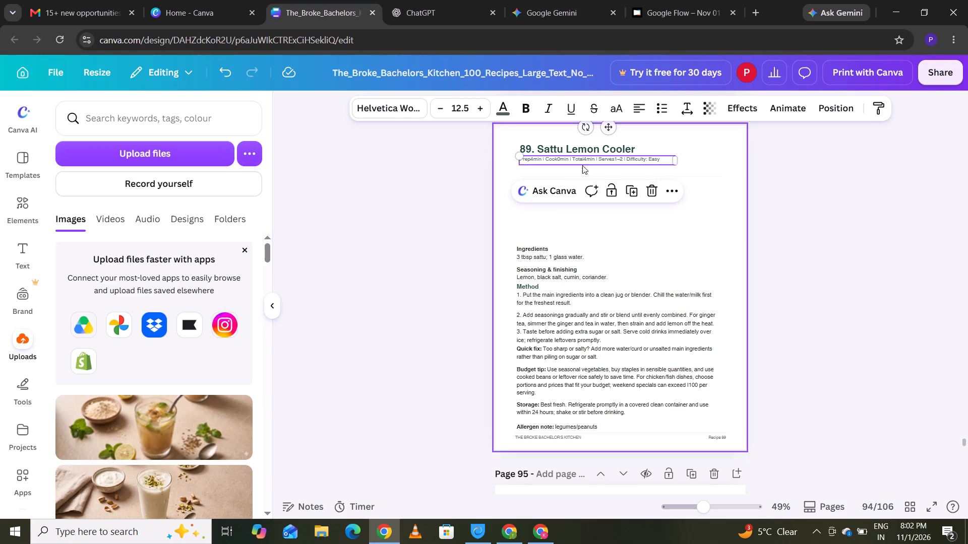
left_click_drag(700, 176, 699, 168)
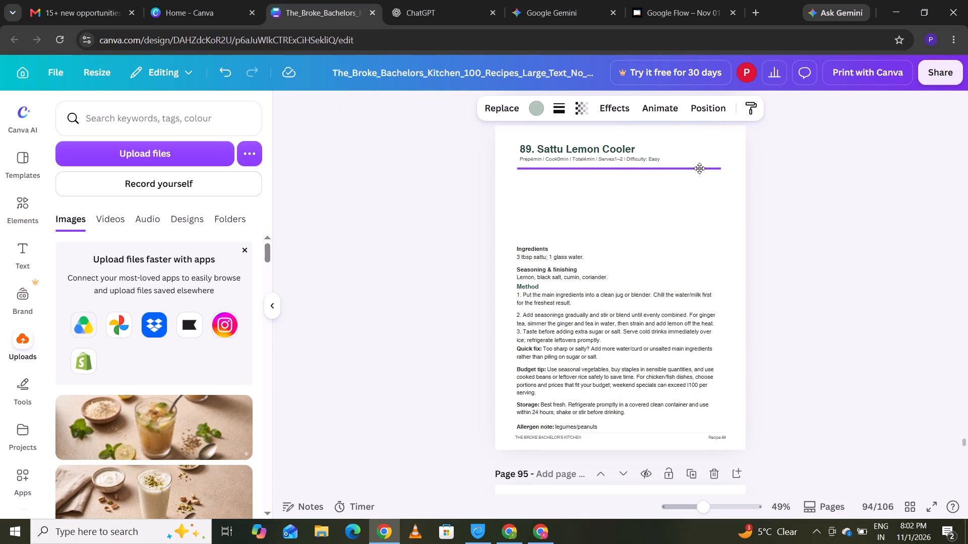
left_click_drag(699, 168, 699, 165)
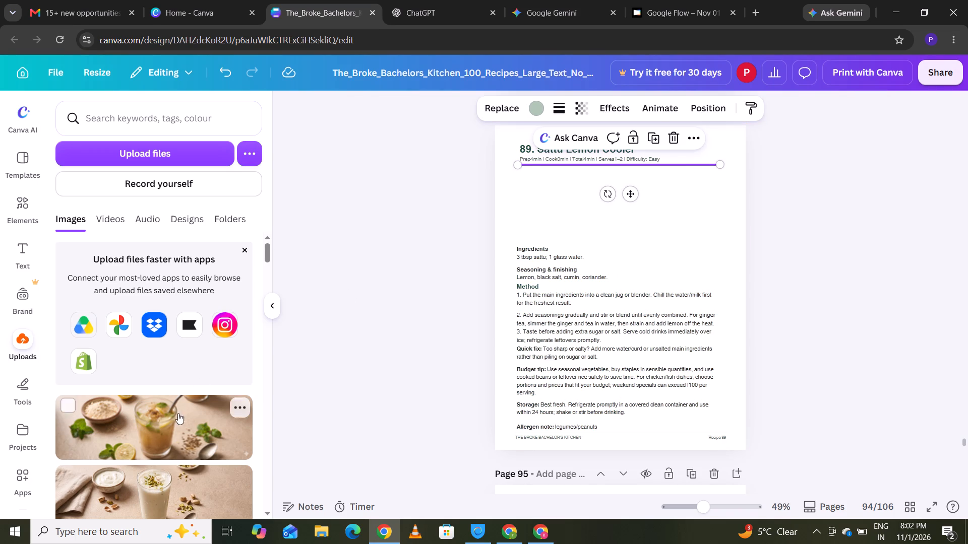
Place the sattu lemon cooler image on page 94, crop both side edges, and set it directly beneath the divider, left-aligned with the title.
left_click_drag(171, 421, 633, 190)
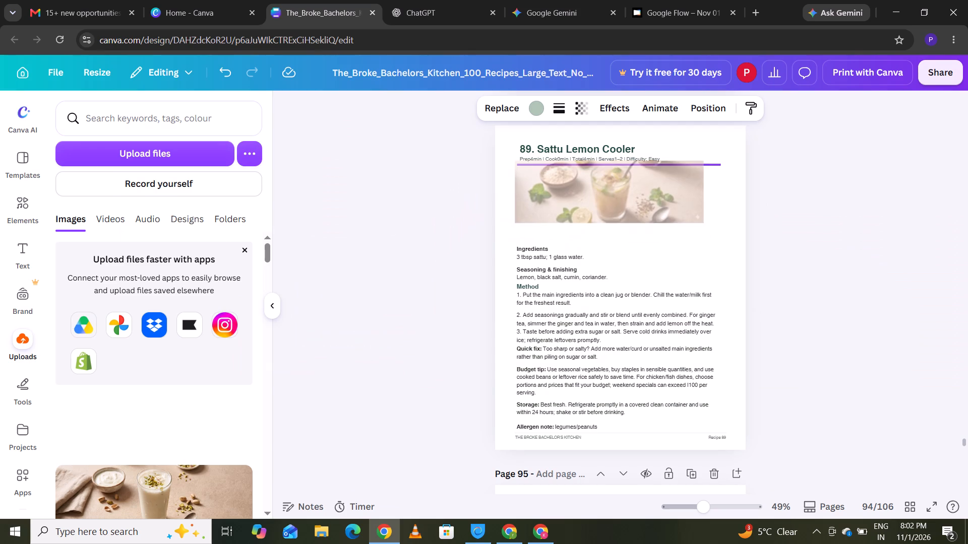
left_click_drag(633, 190, 637, 199)
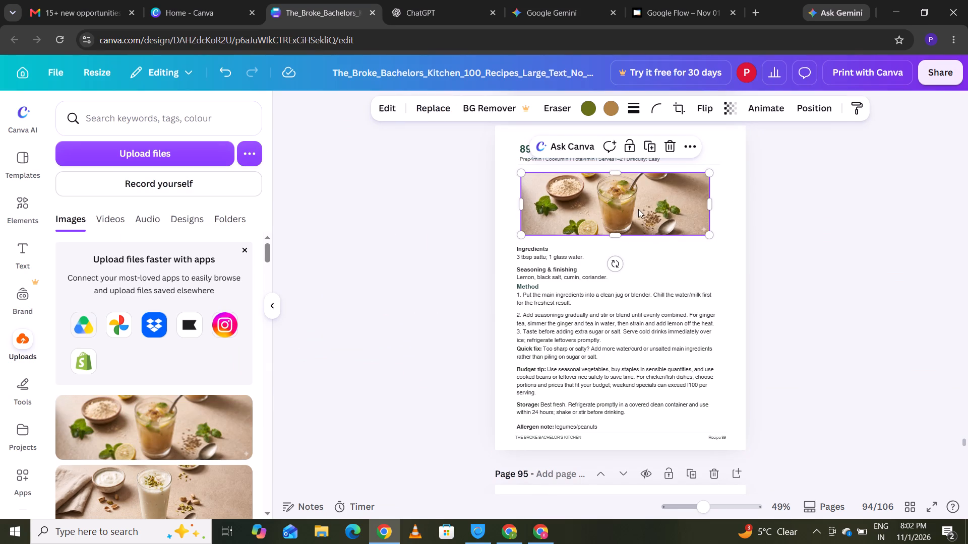
left_click_drag(712, 205, 707, 206)
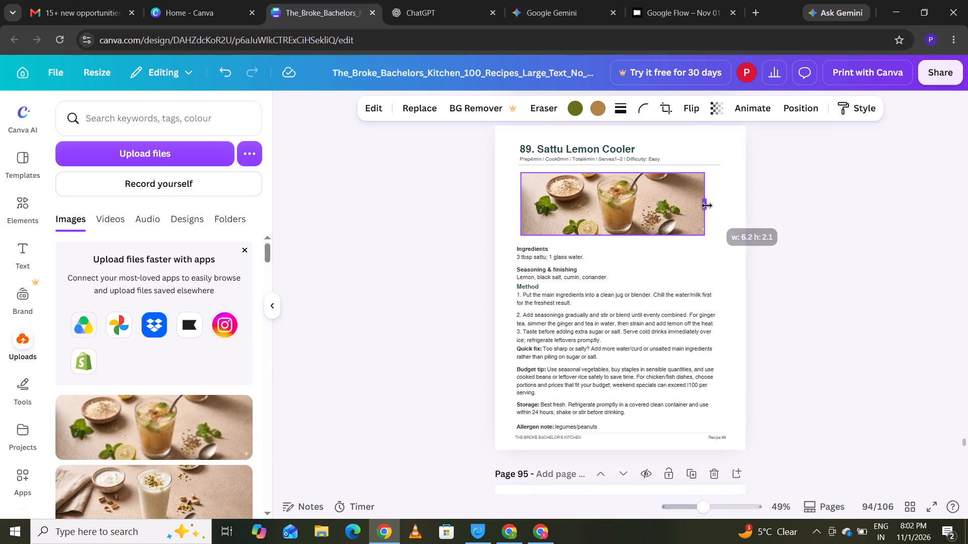
left_click_drag(707, 206, 703, 206)
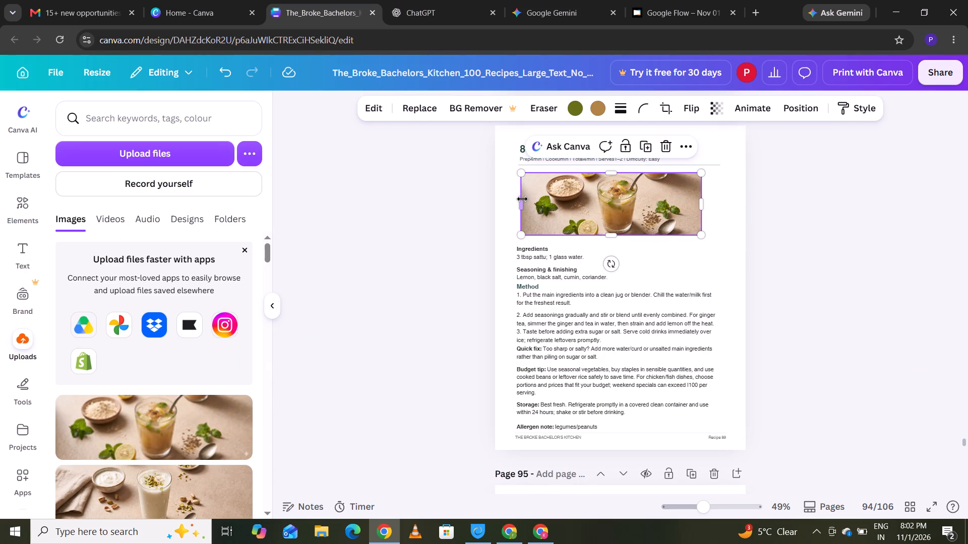
left_click_drag(522, 199, 529, 205)
left_click_drag(572, 206, 563, 200)
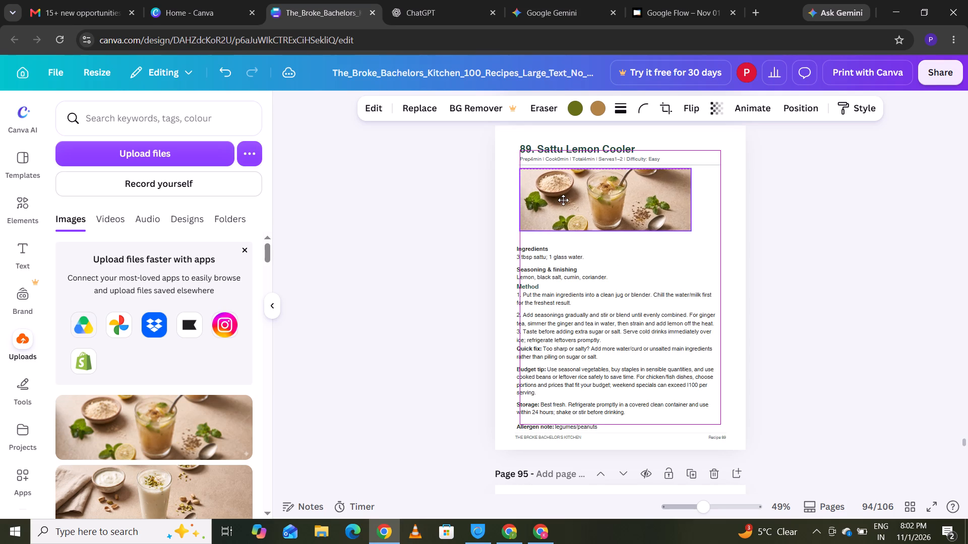
left_click_drag(563, 200, 563, 197)
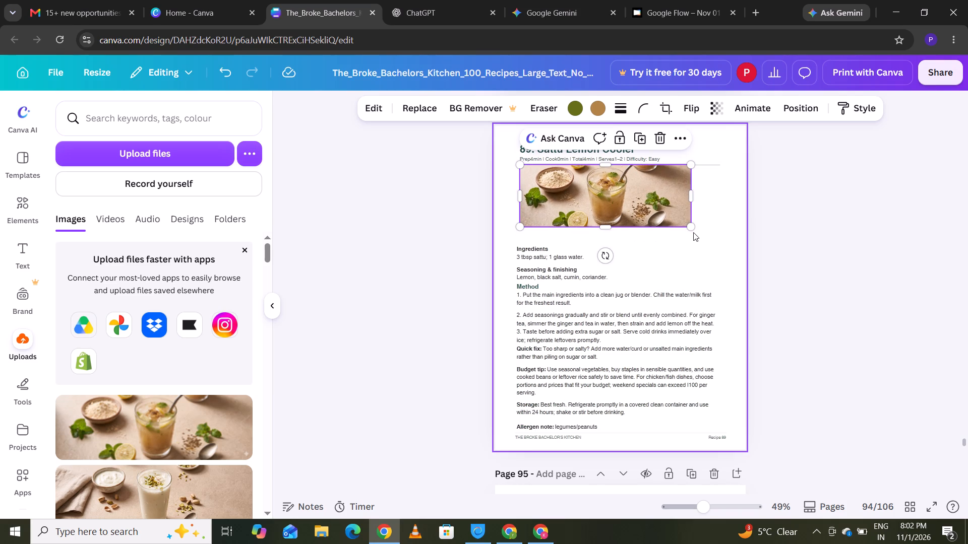
Enlarge the sattu lemon cooler image, trim both side edges again, and fit it between the divider and the Ingredients heading.
left_click_drag(692, 230, 717, 346)
left_click(636, 227)
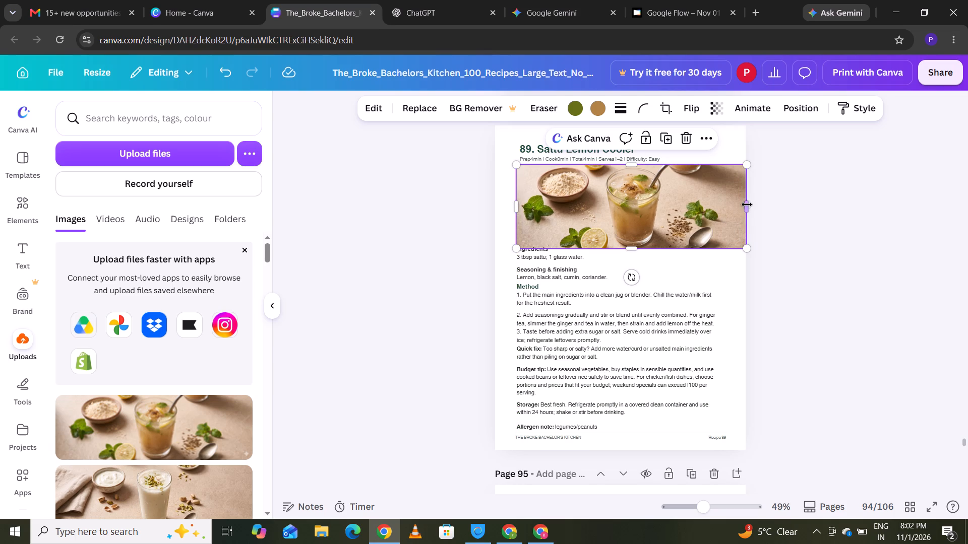
left_click_drag(747, 205, 727, 213)
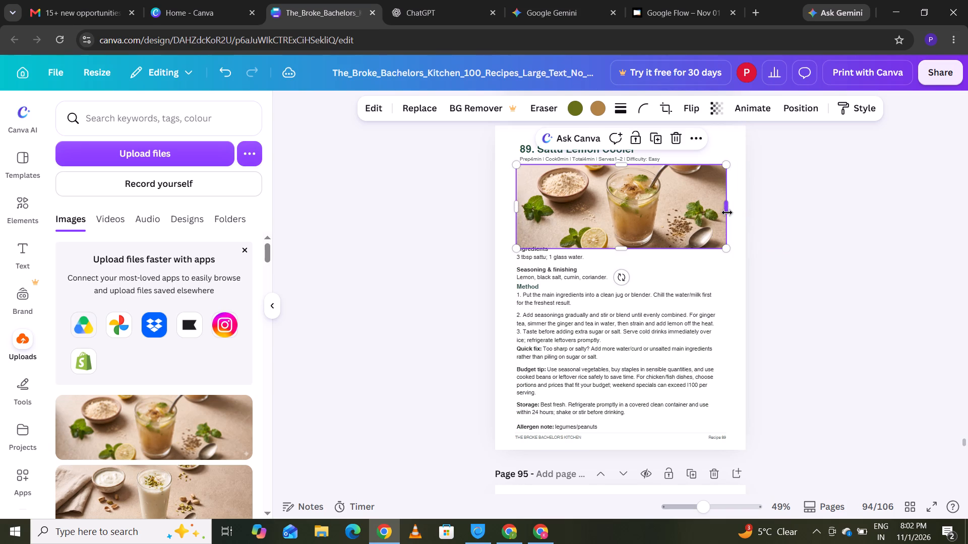
left_click_drag(515, 202, 519, 202)
left_click_drag(544, 214, 543, 213)
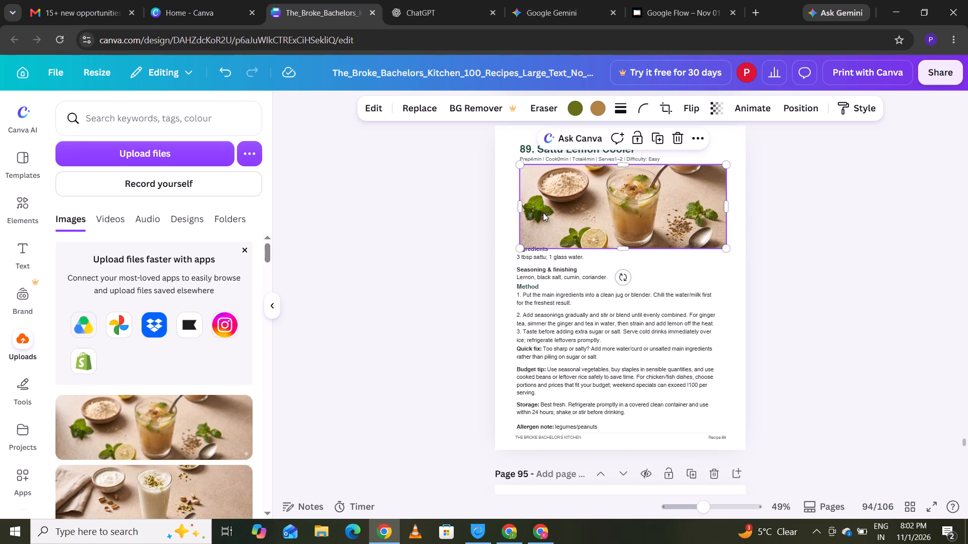
left_click_drag(543, 213, 540, 212)
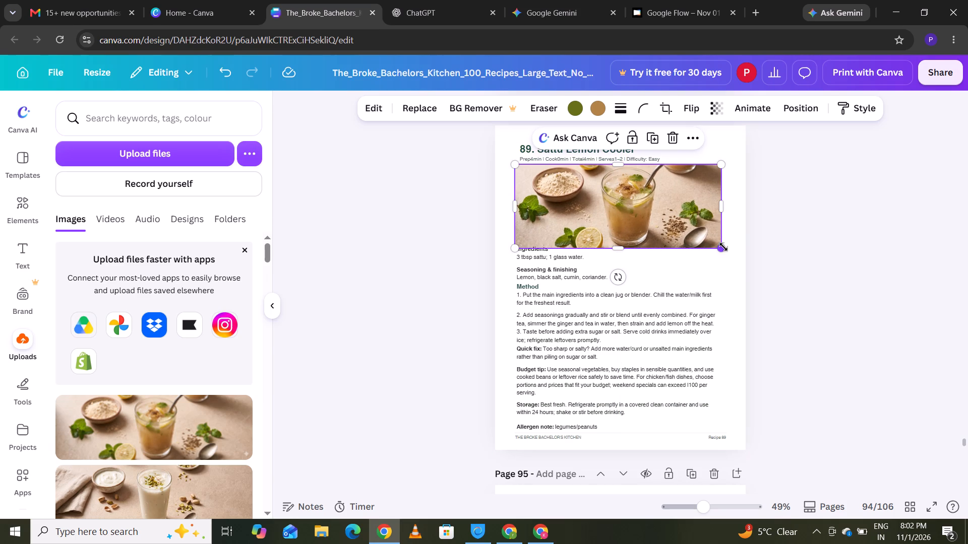
left_click_drag(723, 247, 713, 239)
left_click(646, 220)
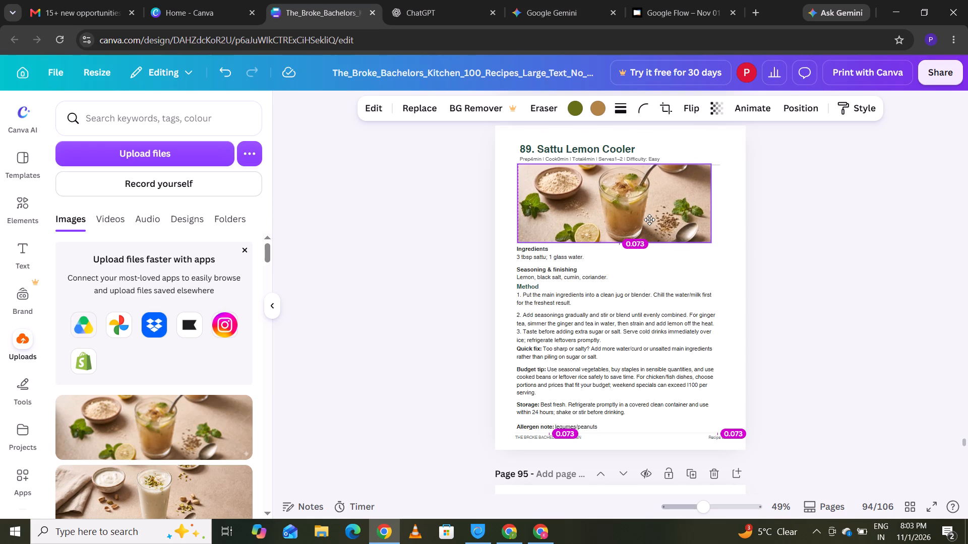
left_click(803, 227)
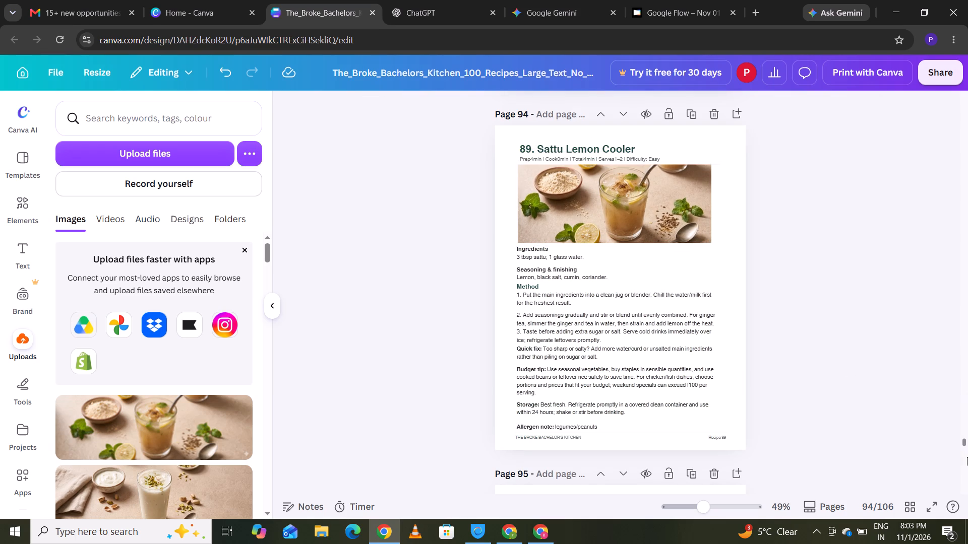
Move the recipe text block on page 95, 90. Banana Milkshake, down so its allergen note sits just above the footer.
left_click(965, 441)
key("Down")
key("Down")
key("Down")
key("Down")
key("Down")
key("Down")
key("Down")
key("Down")
key("Down")
key("Down")
key("Down")
key("Down")
key("Down")
key("Down")
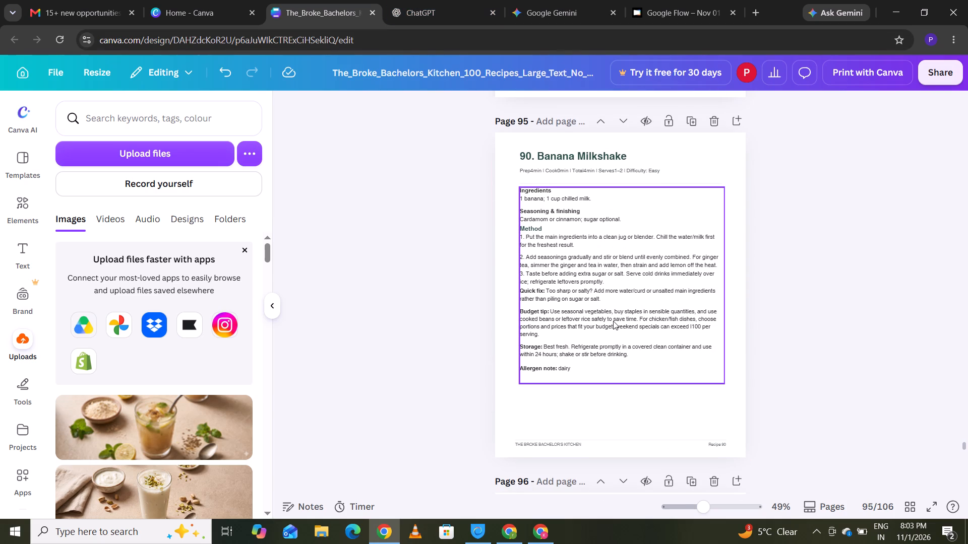
left_click_drag(595, 311, 598, 336)
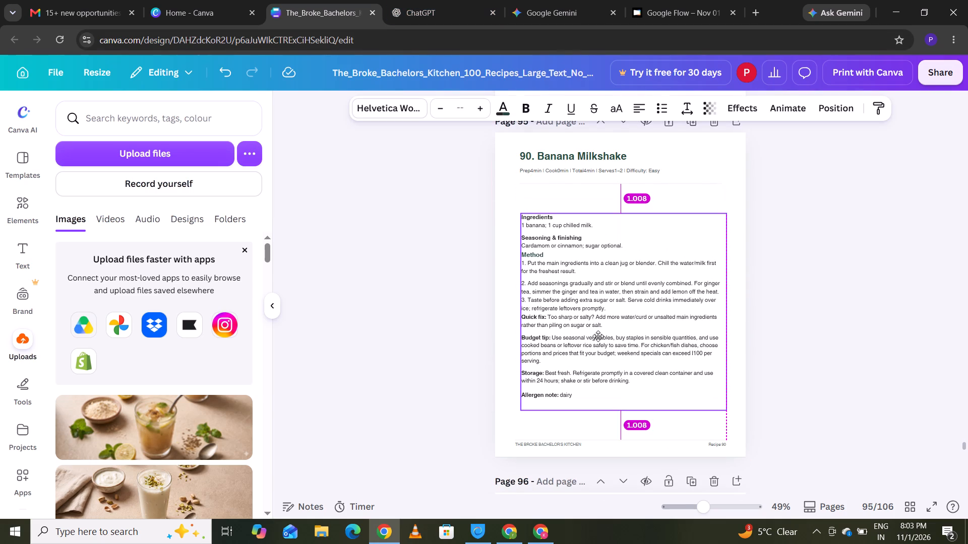
left_click_drag(598, 336, 594, 367)
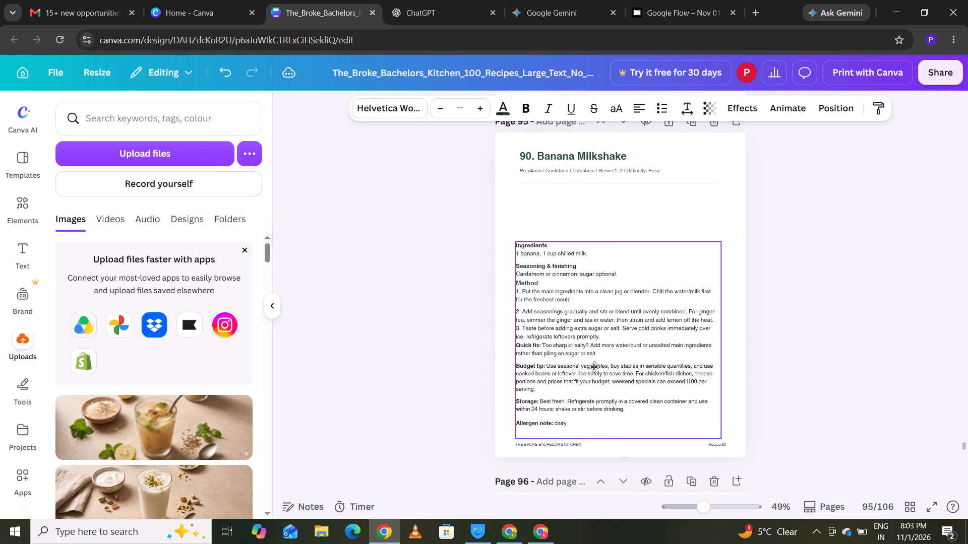
left_click_drag(594, 367, 597, 377)
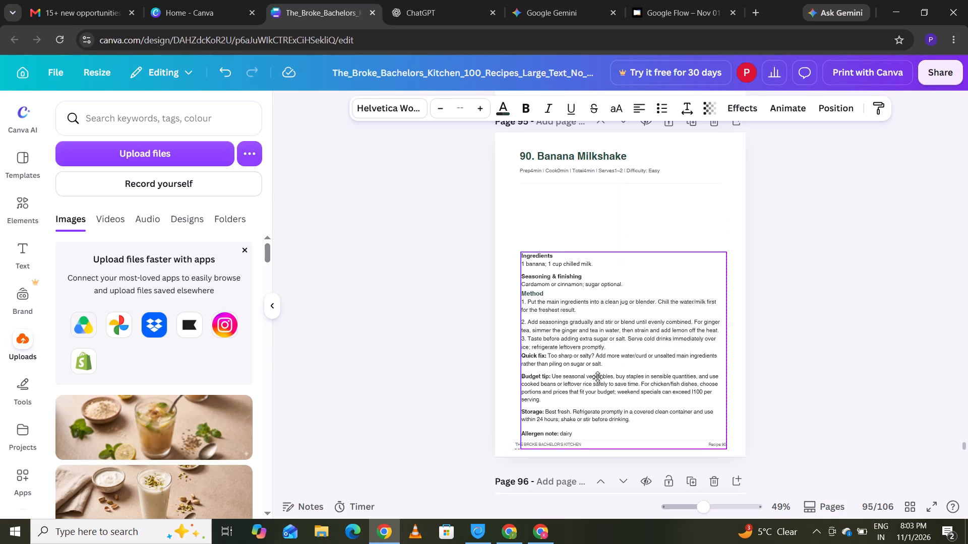
left_click_drag(597, 377, 594, 376)
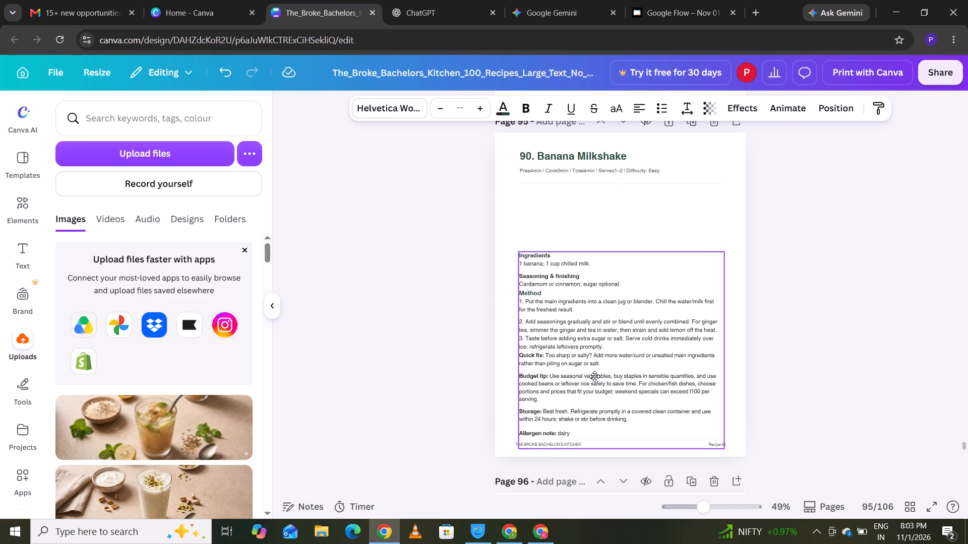
left_click_drag(594, 376, 595, 380)
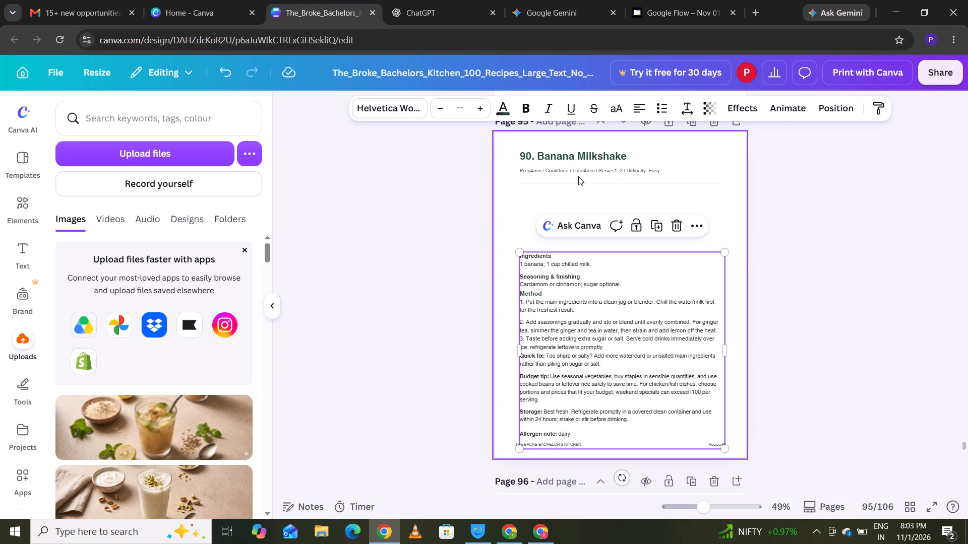
Move the prep-time line and the divider on page 95 up, close beneath the Banana Milkshake title.
left_click_drag(581, 173, 581, 167)
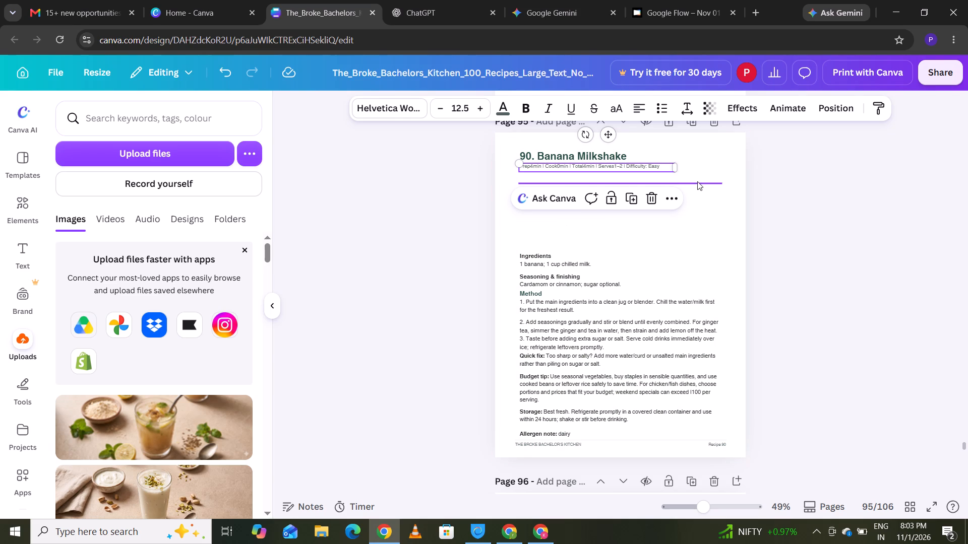
left_click_drag(697, 183, 697, 175)
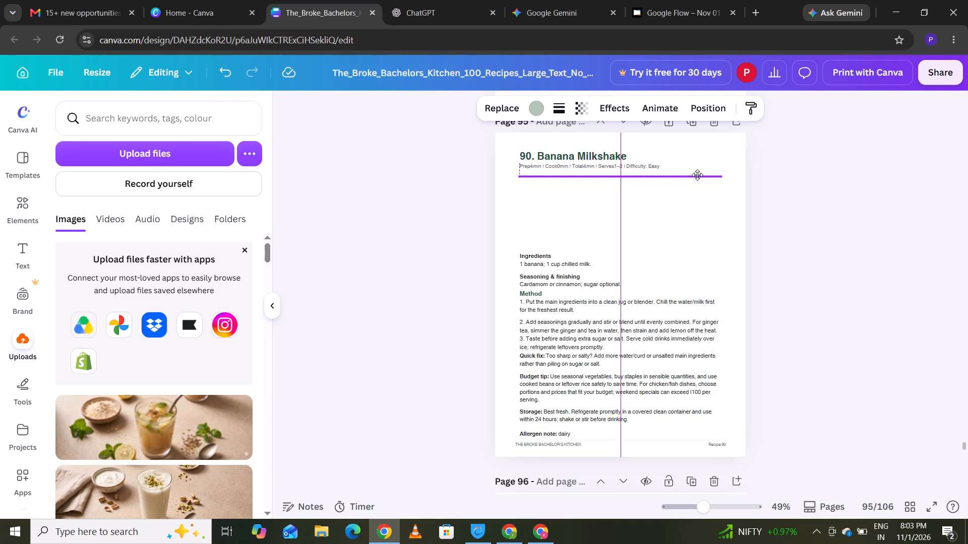
left_click_drag(697, 175, 697, 169)
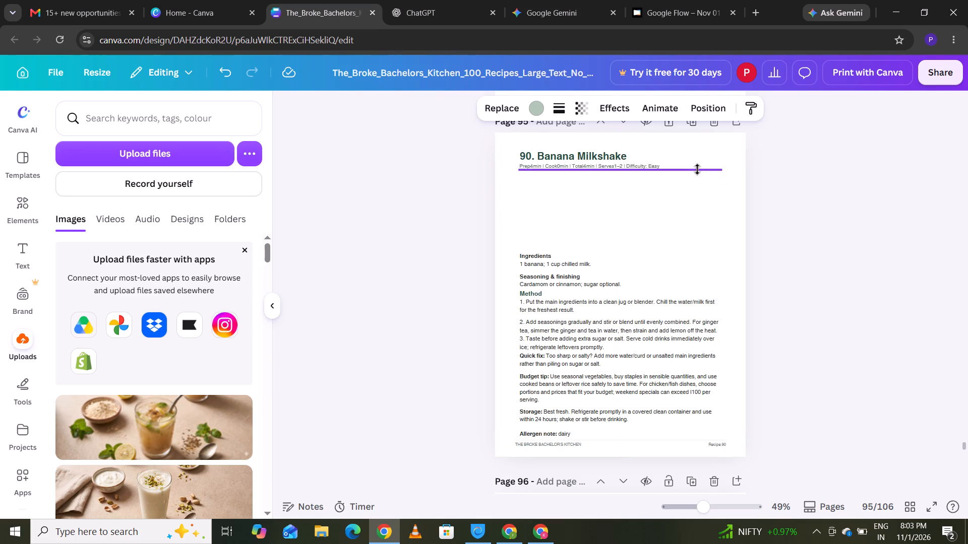
left_click(784, 234)
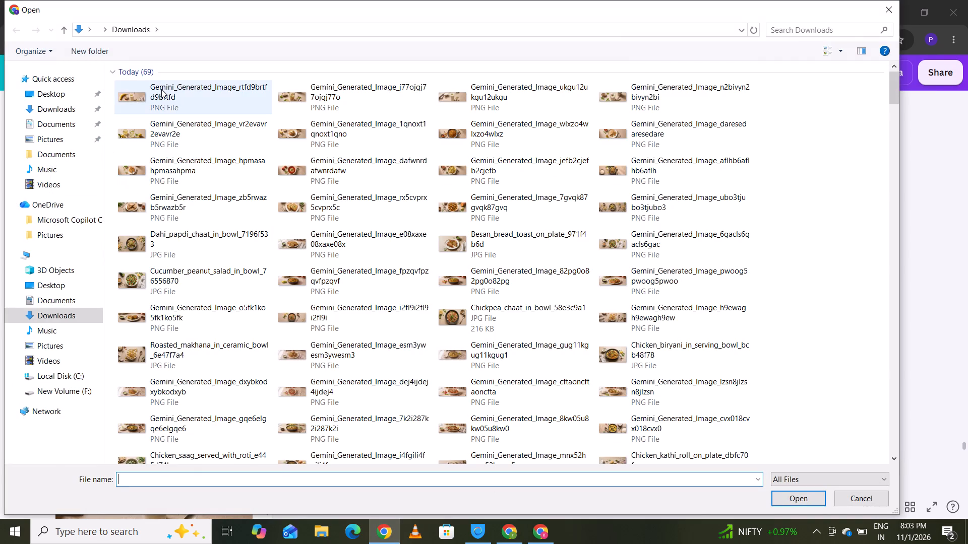
double_click(161, 89)
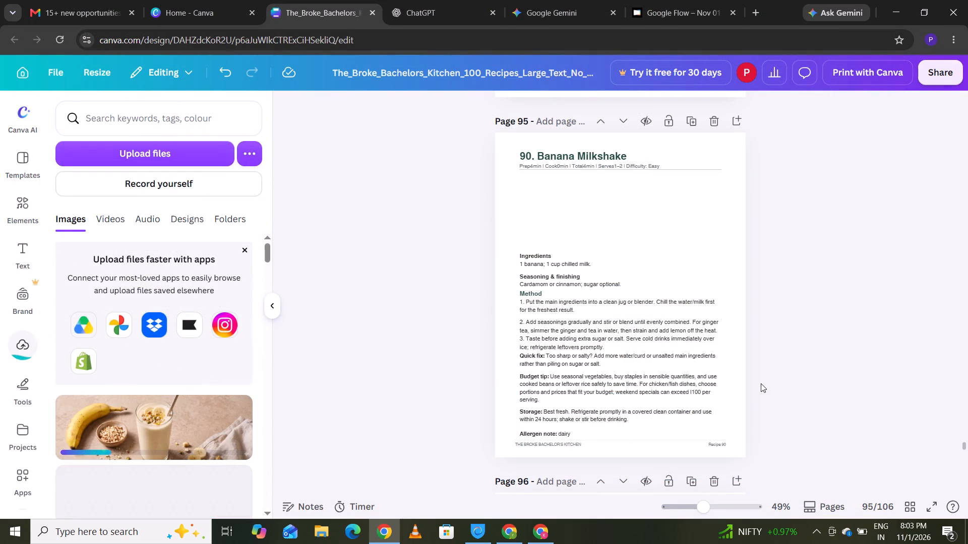
Move the recipe text block on page 96, 91. Iced Coffee at Home, down so its allergen note sits just above the footer.
left_click(965, 443)
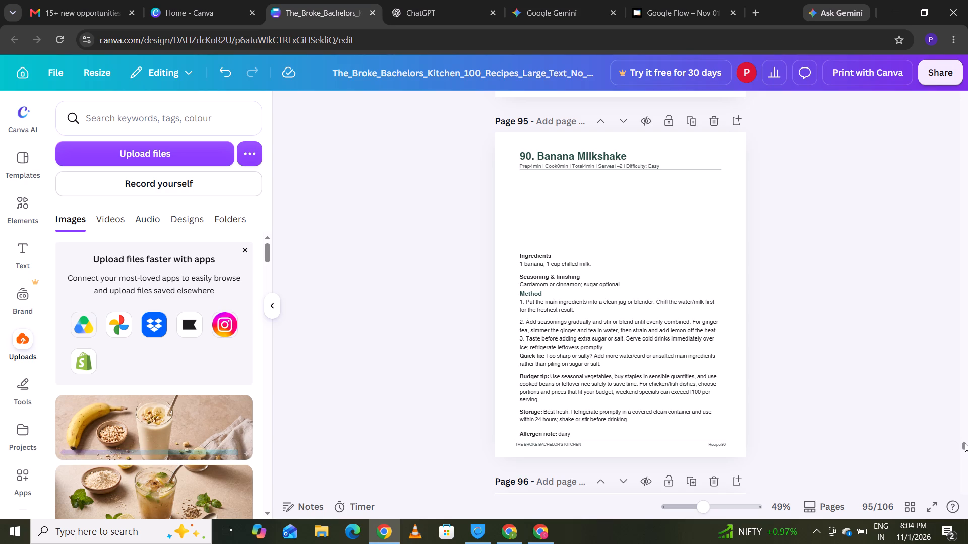
key("Down")
key("Down")
key("Down")
key("Down")
key("Down")
key("Down")
key("Down")
key("Down")
key("Down")
key("Down")
key("Down")
key("Down")
key("Down")
key("Down")
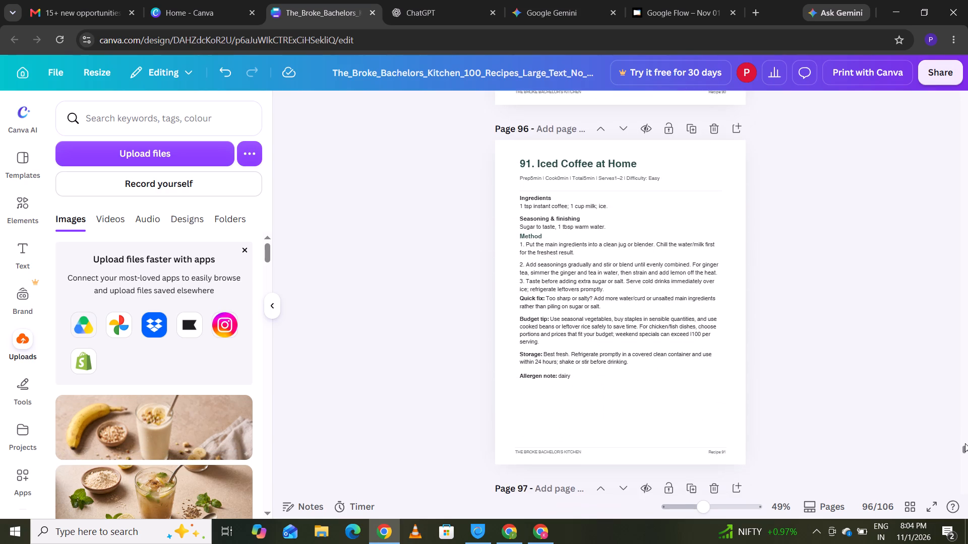
key("Down")
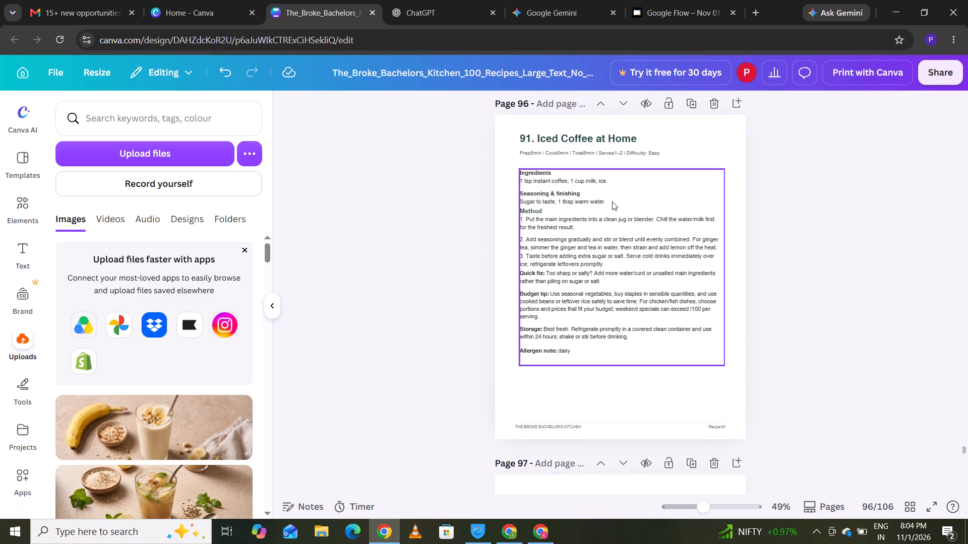
left_click_drag(592, 209, 592, 267)
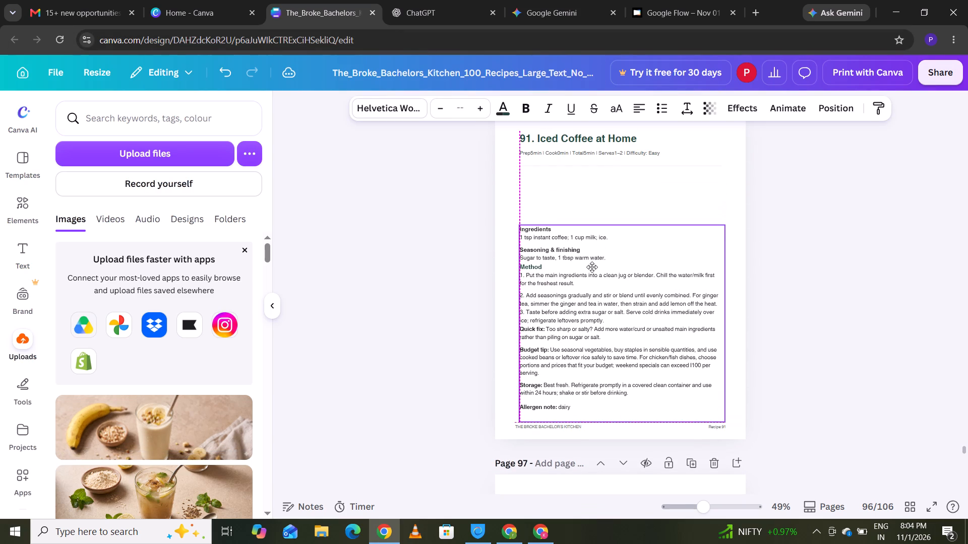
left_click_drag(592, 267, 592, 277)
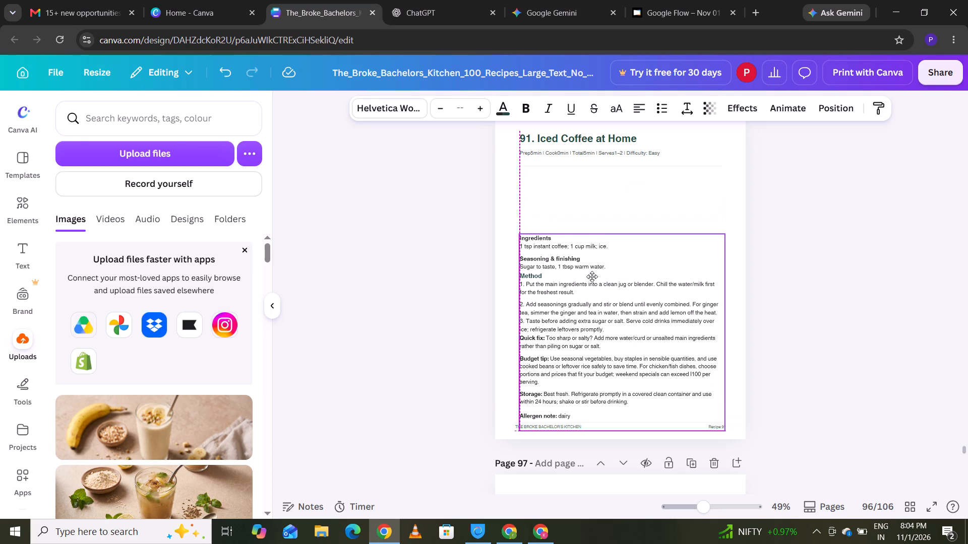
left_click_drag(592, 277, 592, 276)
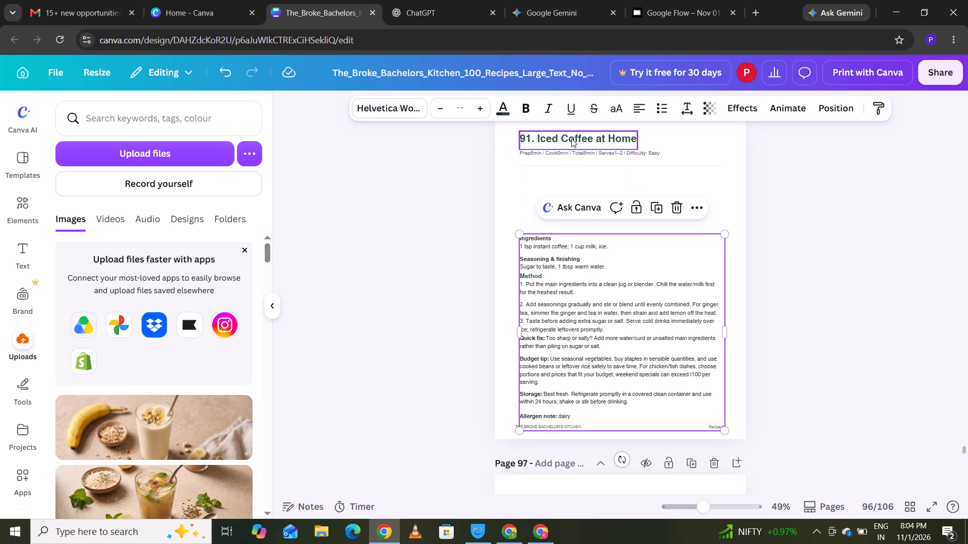
Move the prep-time line and the divider on page 96 up, close beneath the Iced Coffee at Home title.
left_click(567, 150)
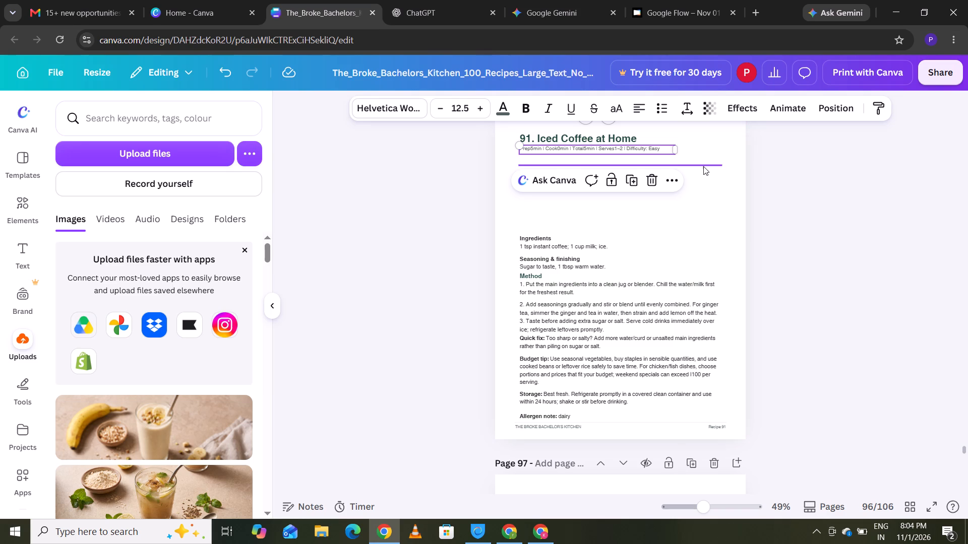
left_click(703, 166)
double_click(703, 165)
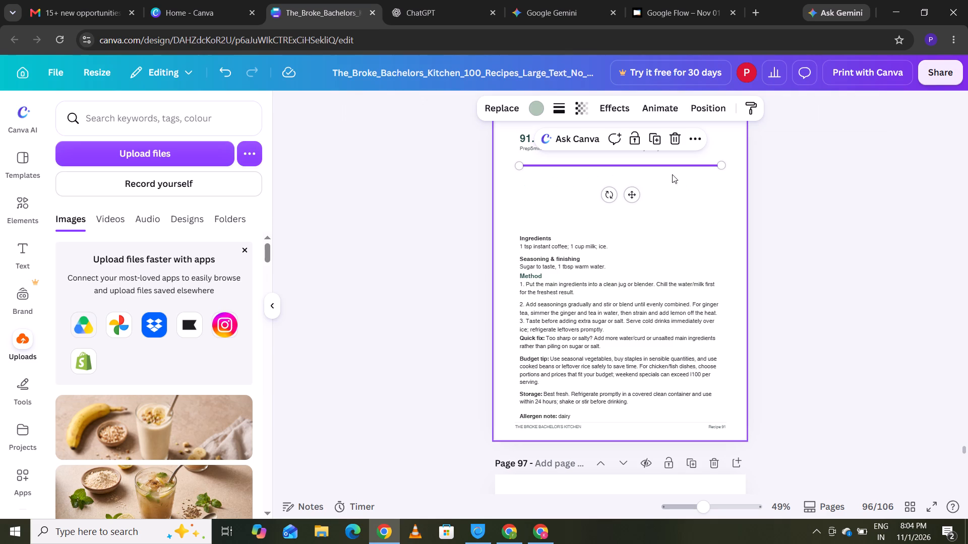
left_click_drag(633, 189, 633, 176)
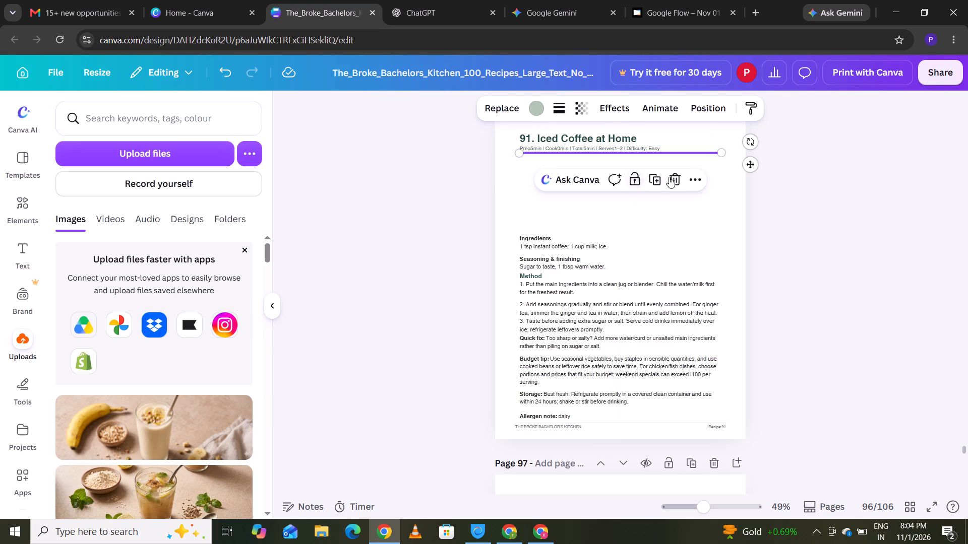
left_click(778, 202)
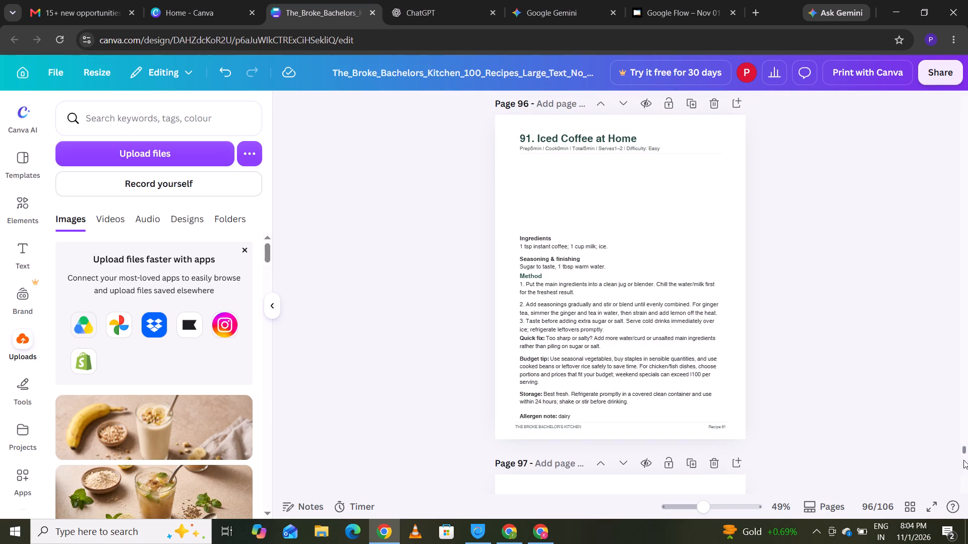
Place the banana milkshake image on page 95, crop both side edges, and set it beneath the divider, left-aligned with the title.
left_click(967, 447)
key("Up")
key("Up")
key("Up")
key("Up")
key("Up")
key("Up")
key("Up")
key("Up")
key("Up")
key("Up")
key("Up")
key("Up")
key("Up")
key("Up")
key("Up")
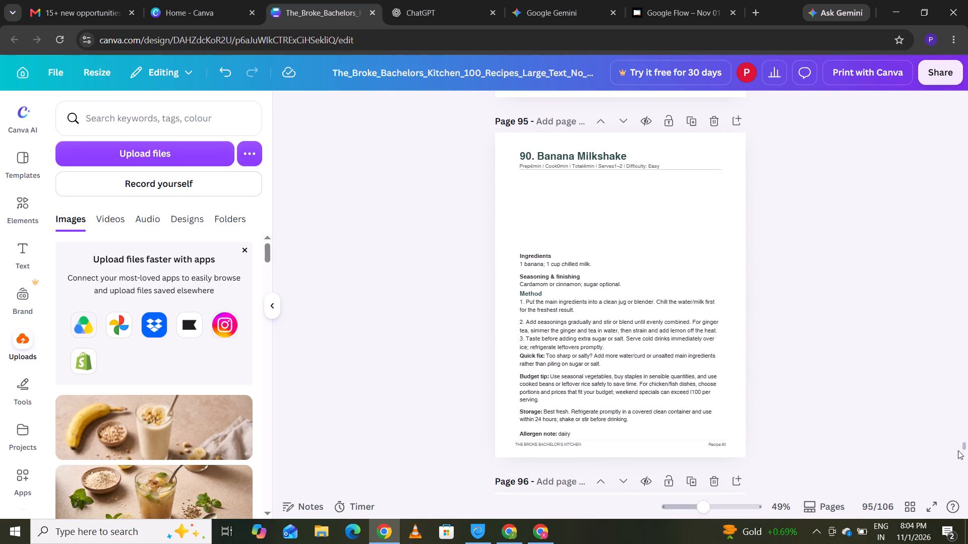
left_click_drag(149, 434, 507, 213)
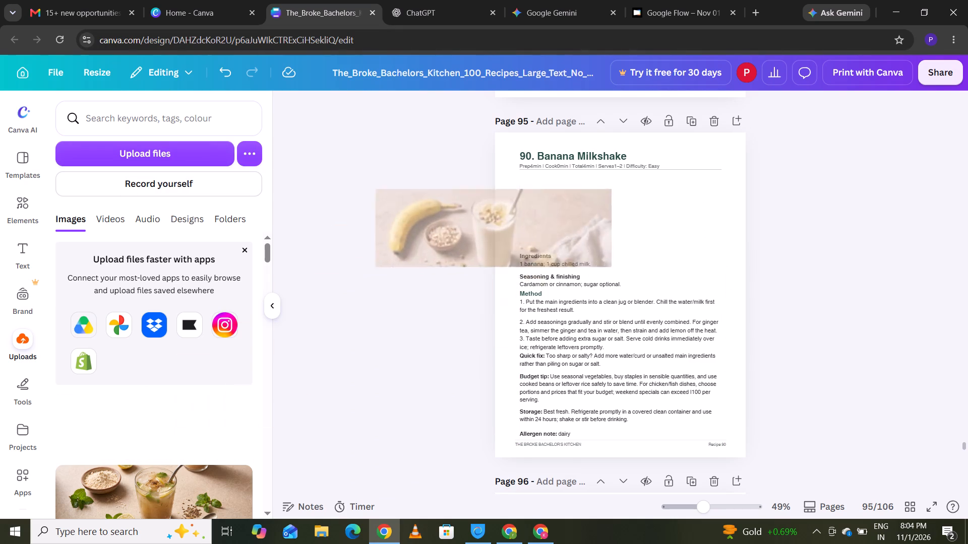
left_click_drag(507, 213, 613, 213)
left_click_drag(710, 206, 696, 207)
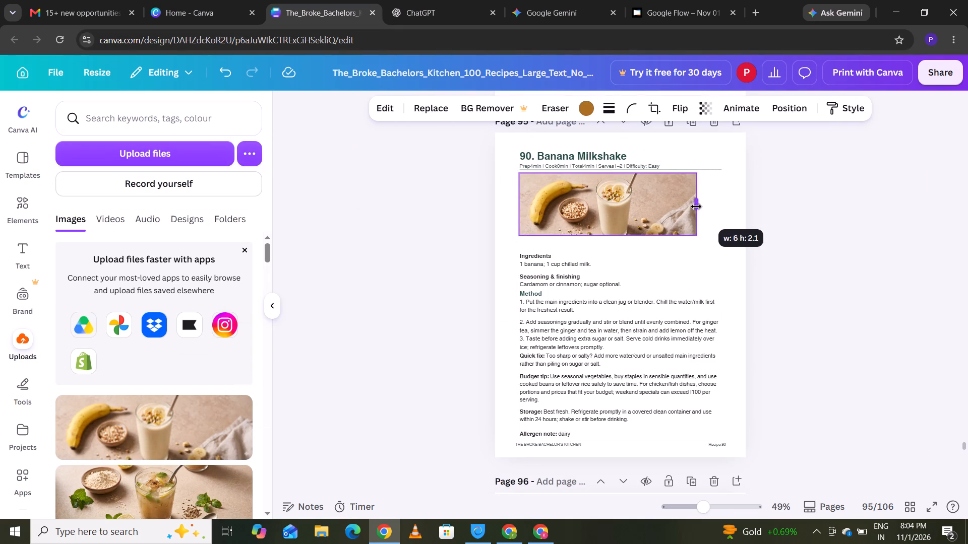
left_click_drag(696, 207, 691, 209)
left_click_drag(519, 203, 533, 201)
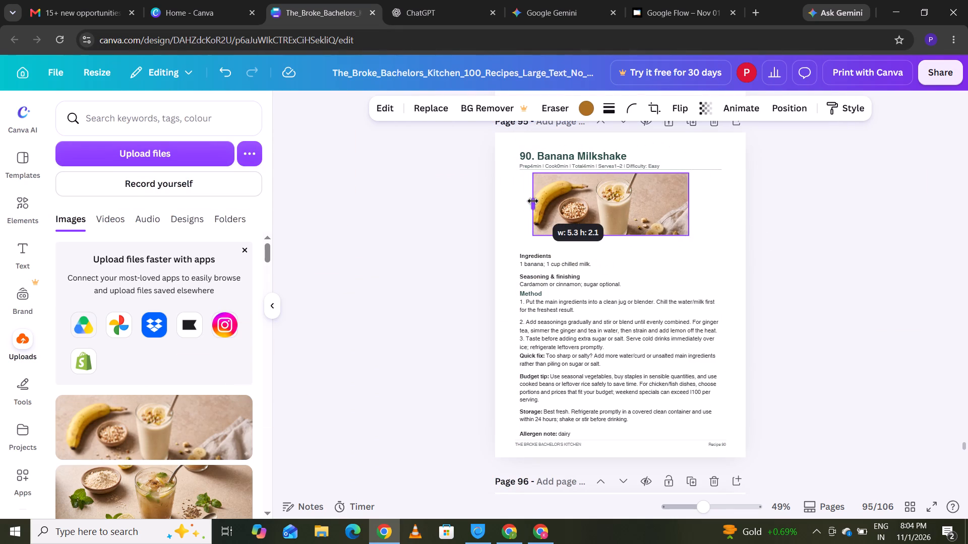
left_click_drag(533, 201, 531, 200)
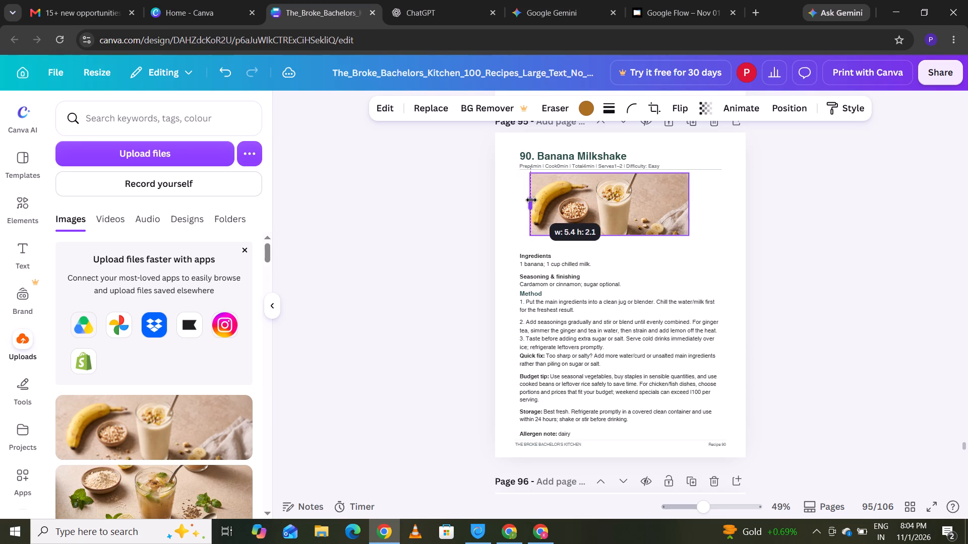
left_click_drag(531, 200, 525, 200)
left_click_drag(546, 199, 540, 199)
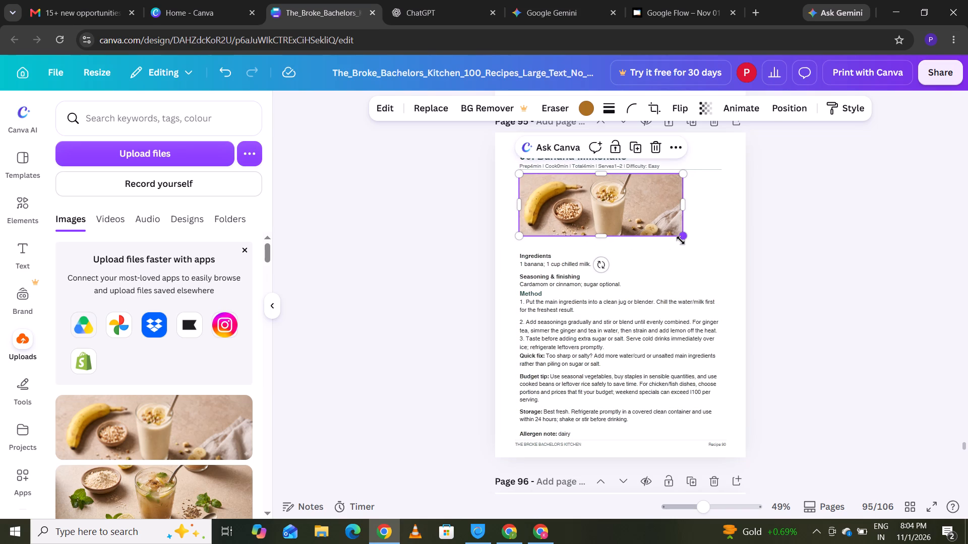
Enlarge the banana milkshake image to the divider's full width, filling the space above the Ingredients heading.
left_click_drag(681, 240, 713, 273)
left_click(608, 208)
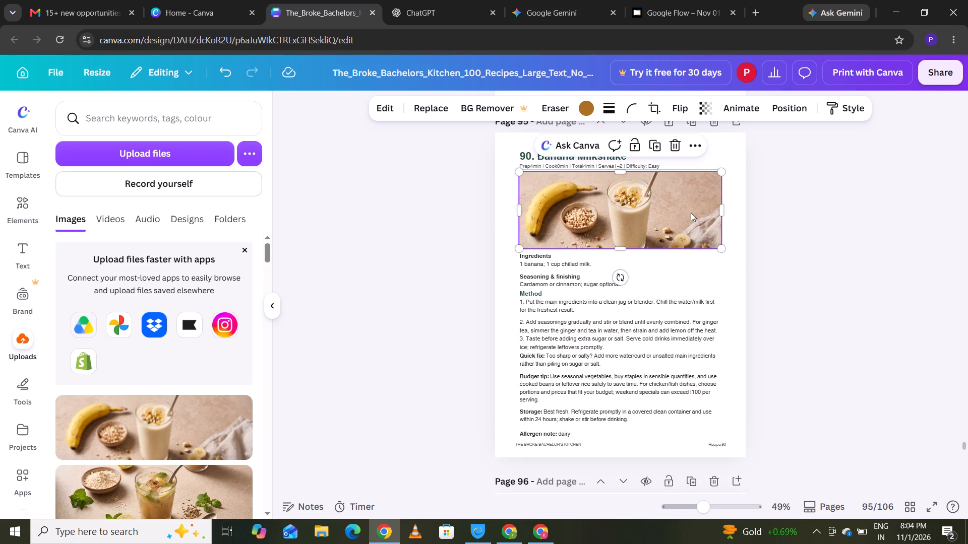
Crop a thin strip off the right edge of the banana milkshake image on page 95.
left_click_drag(721, 214, 716, 215)
left_click(830, 218)
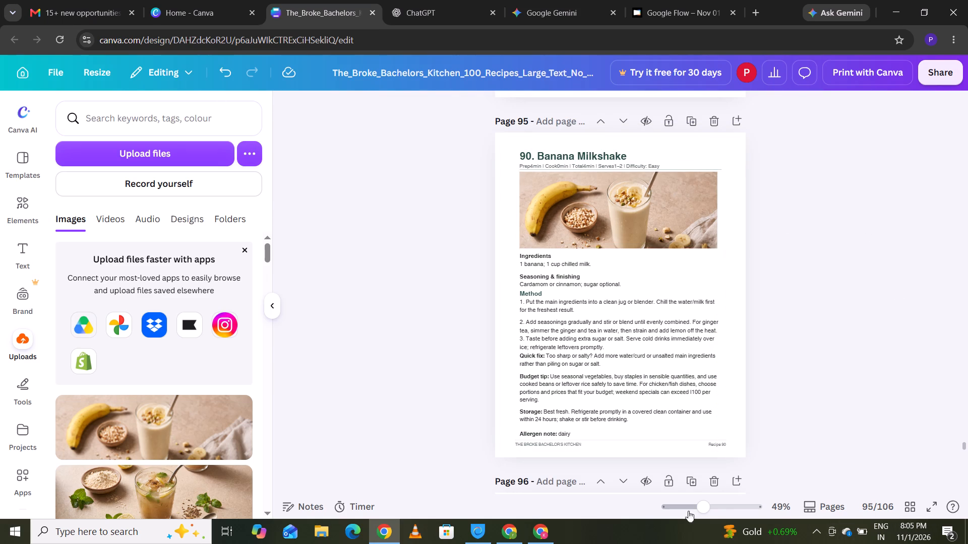
left_click(964, 449)
key("Down")
key("Down")
key("Down")
key("Down")
key("Down")
key("Down")
key("Down")
key("Down")
key("Down")
key("Down")
key("Down")
key("Down")
key("Down")
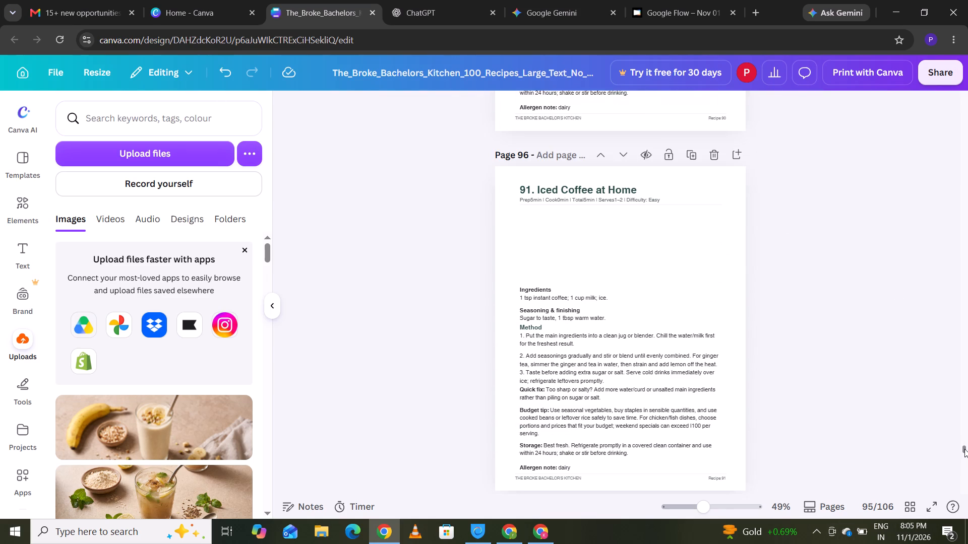
key("Down")
key("Down")
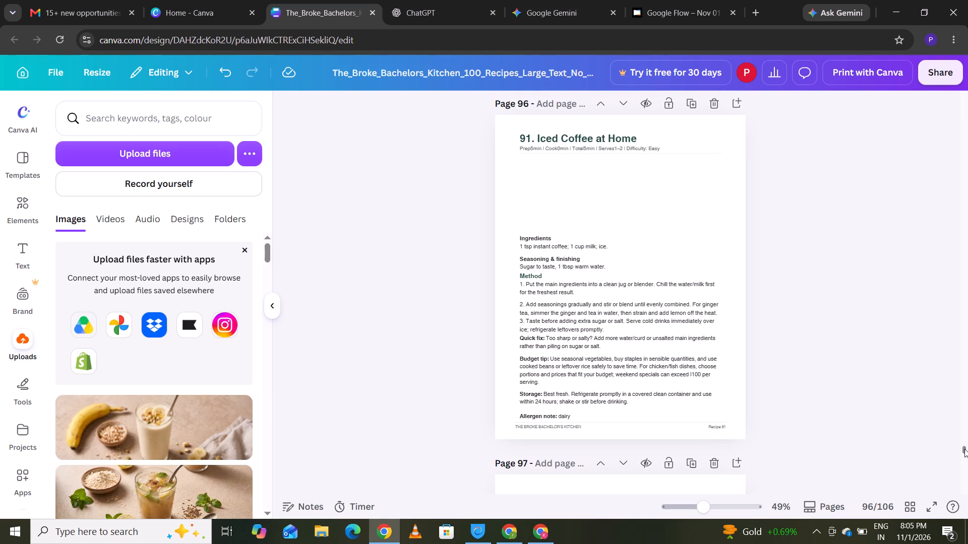
left_click(504, 539)
left_click(853, 418)
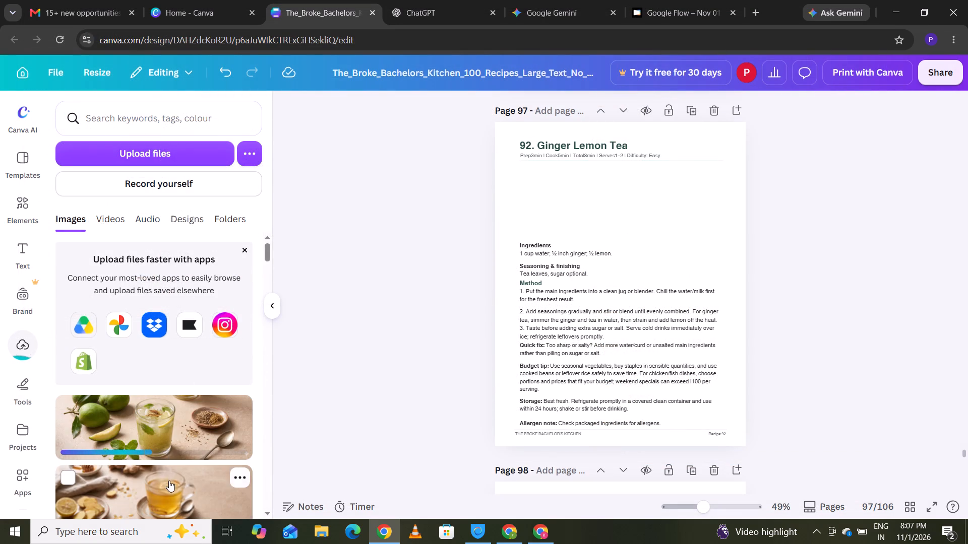
Place the ginger-lemon tea image between the divider and Ingredients on page 97, crop its blank side, and enlarge it to about 6.8 × 2.5.
left_click_drag(168, 487, 571, 194)
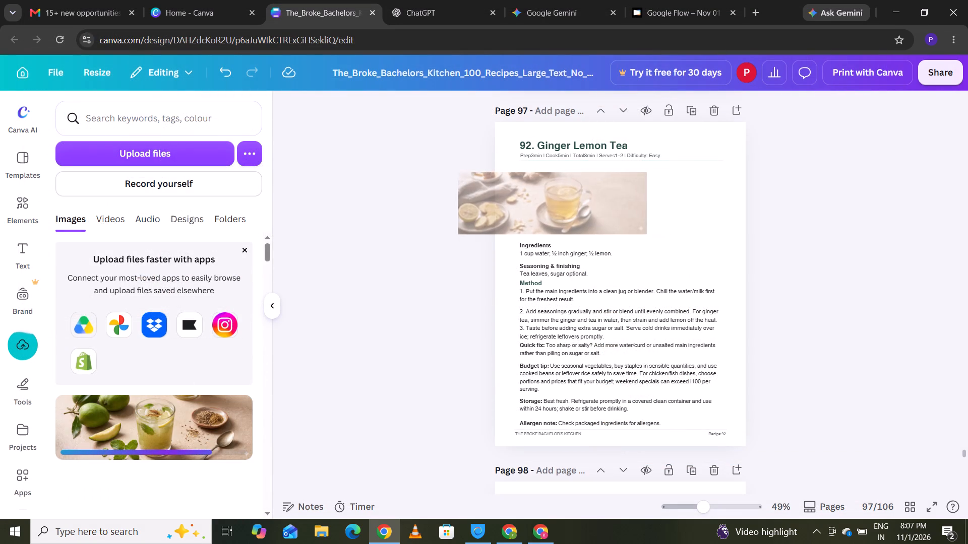
left_click_drag(571, 194, 634, 184)
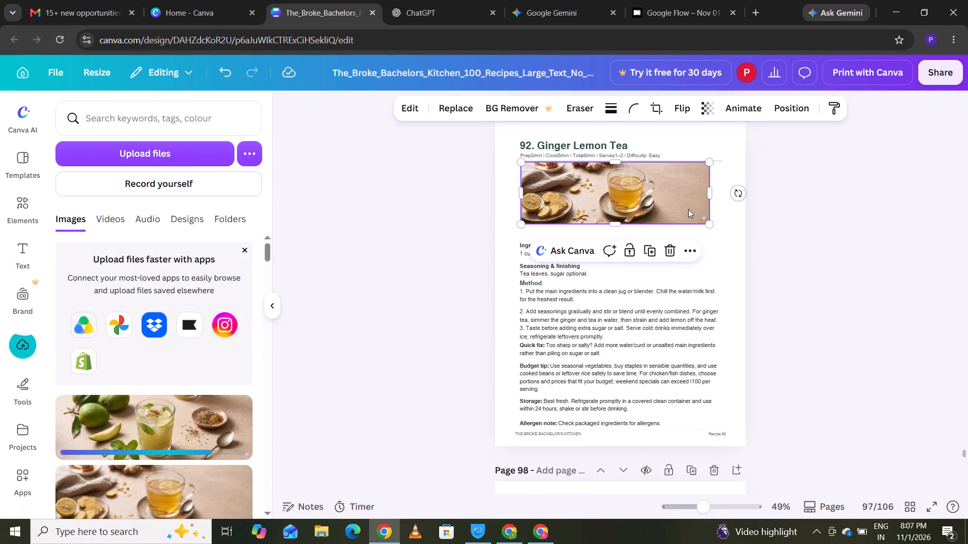
left_click_drag(706, 195, 690, 194)
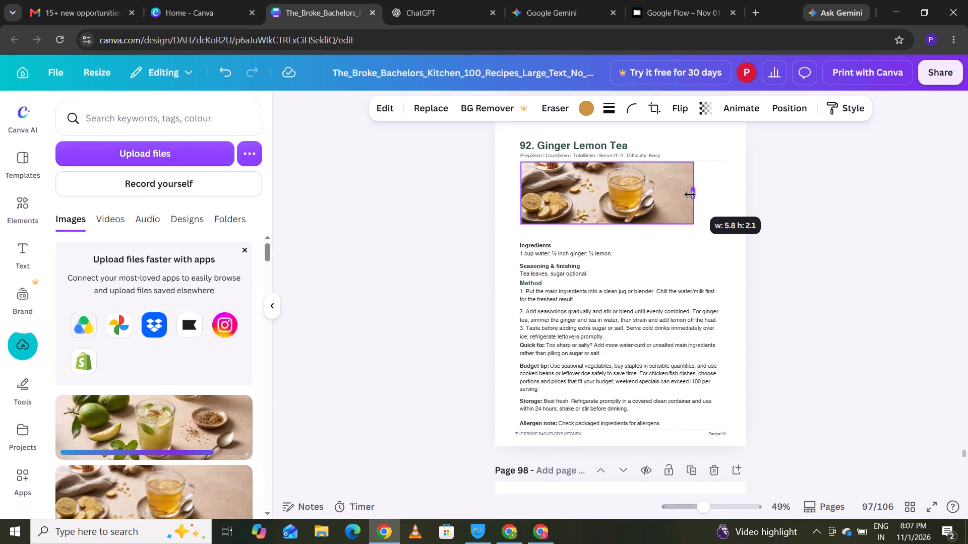
left_click_drag(690, 194, 688, 194)
left_click_drag(638, 194, 632, 218)
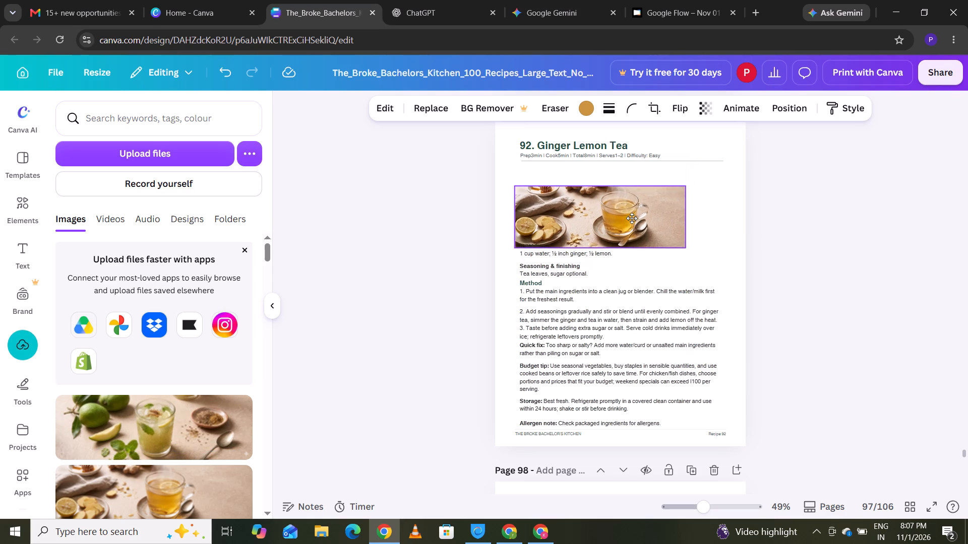
left_click_drag(632, 218, 636, 198)
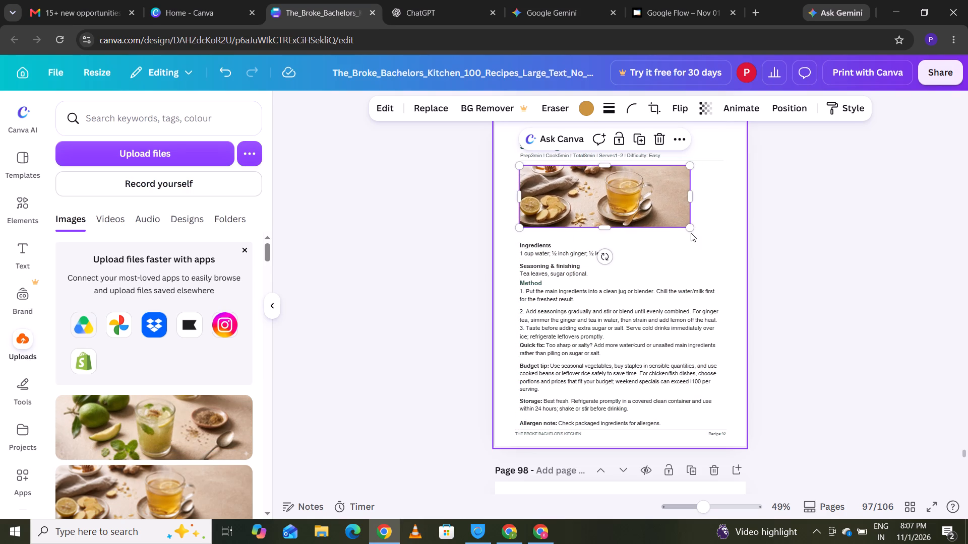
left_click_drag(690, 228, 706, 277)
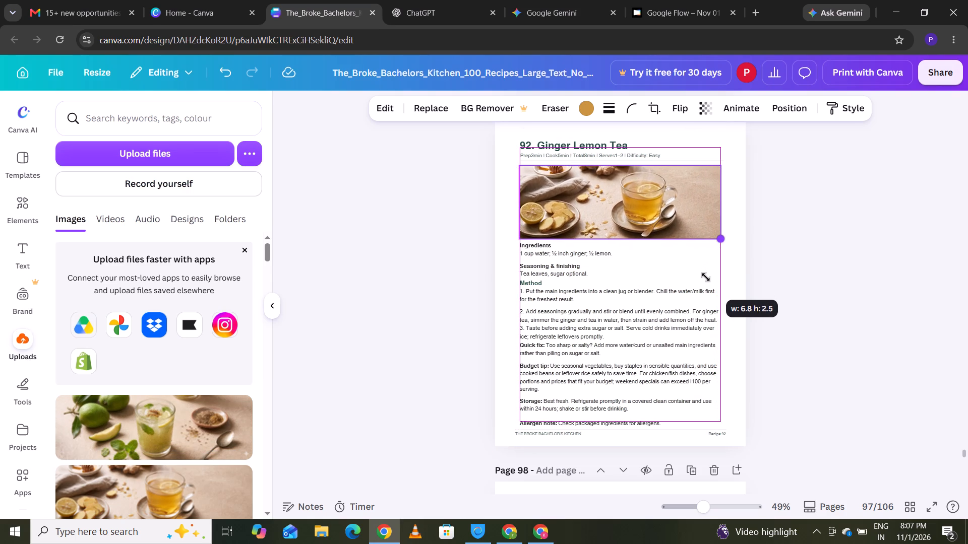
left_click_drag(706, 277, 706, 279)
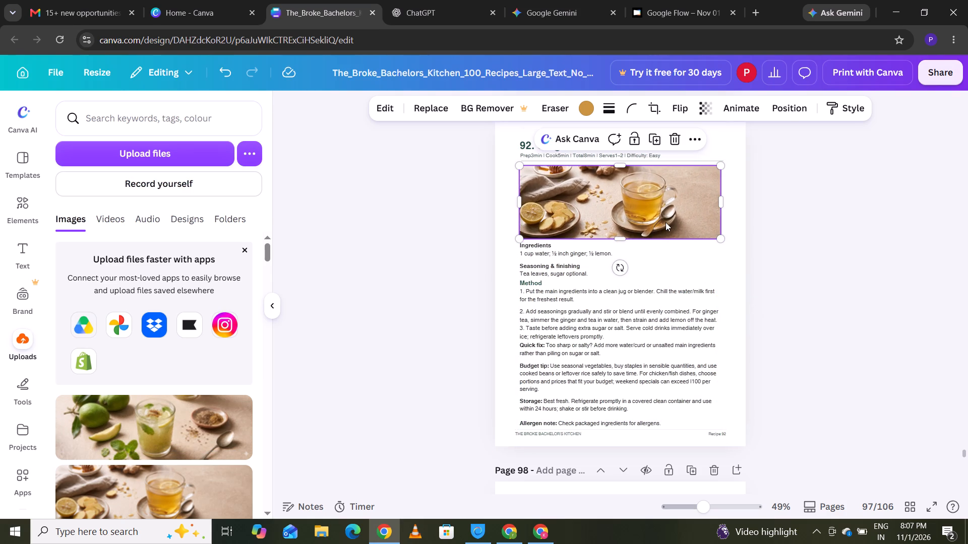
left_click(665, 222)
left_click(768, 241)
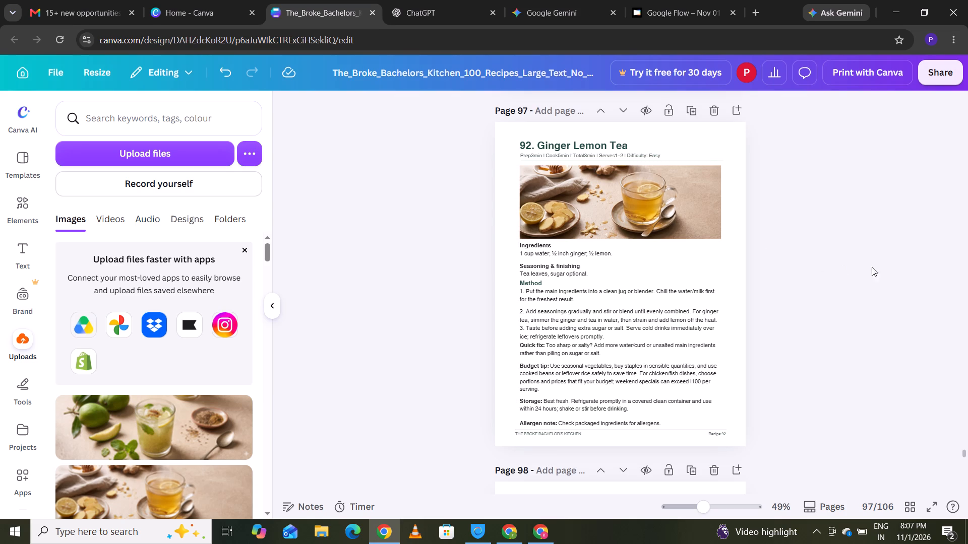
Move the recipe text block on page 98, 93. Aam Panna Shortcut, down so its allergen note sits just above the footer.
left_click(963, 454)
key("Left")
key("Left")
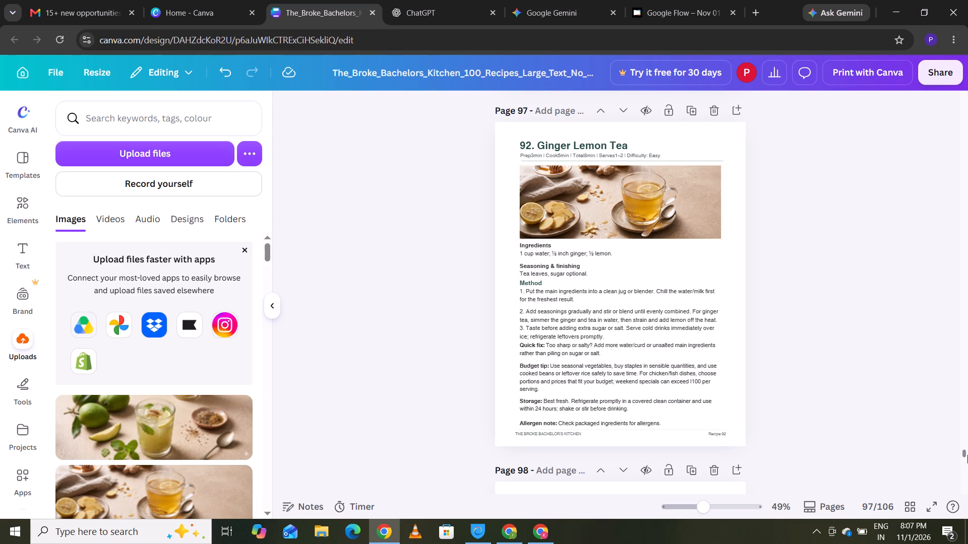
left_click(967, 455)
key("Down")
key("Down")
key("Down")
key("Down")
key("Down")
key("Down")
key("Down")
key("Down")
key("Down")
key("Down")
key("Down")
key("Down")
key("Down")
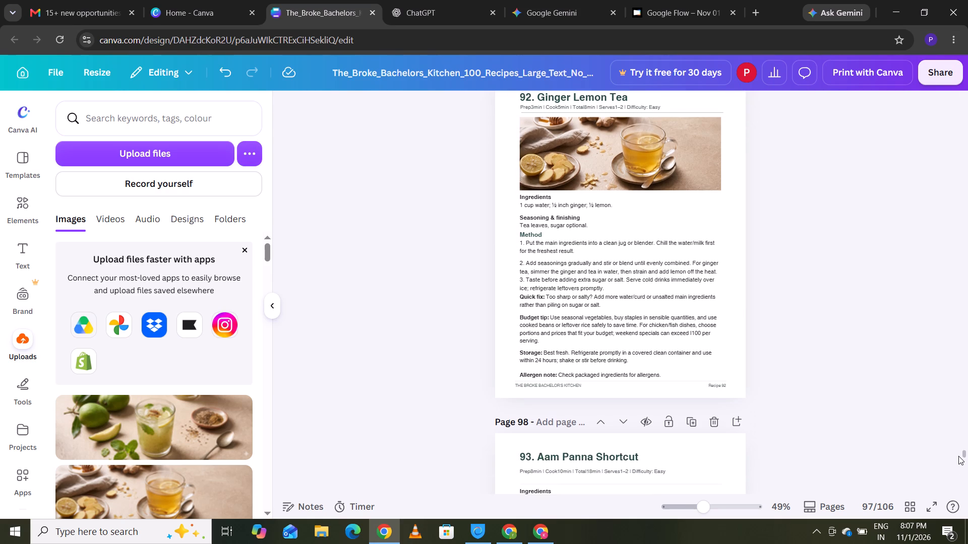
key("Up")
key("Up")
key("Up")
key("Up")
key("Up")
key("Up")
key("Up")
key("Up")
key("Up")
key("Up")
key("Up")
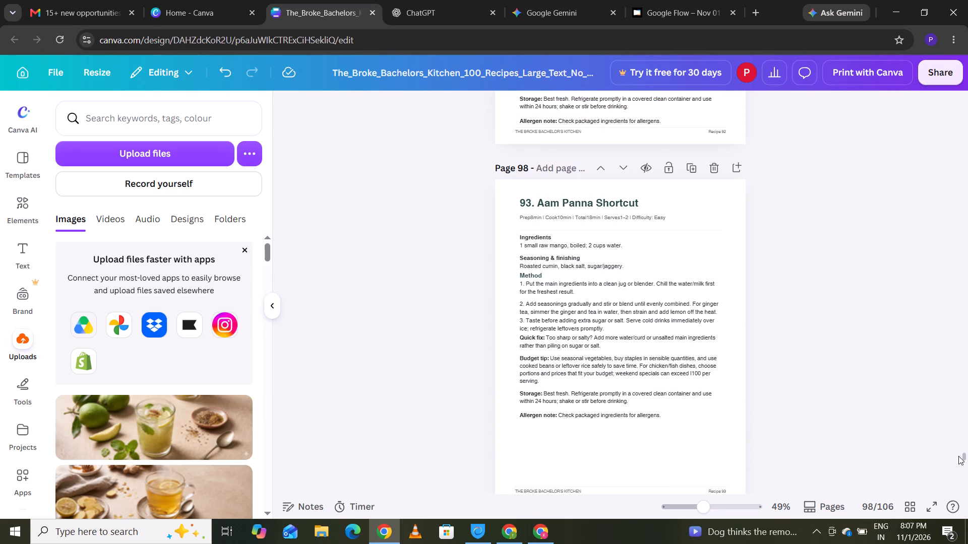
key("Down")
key("Down")
key("Down")
key("Down")
key("Down")
key("Down")
key("Down")
key("Down")
key("Down")
key("Down")
key("Down")
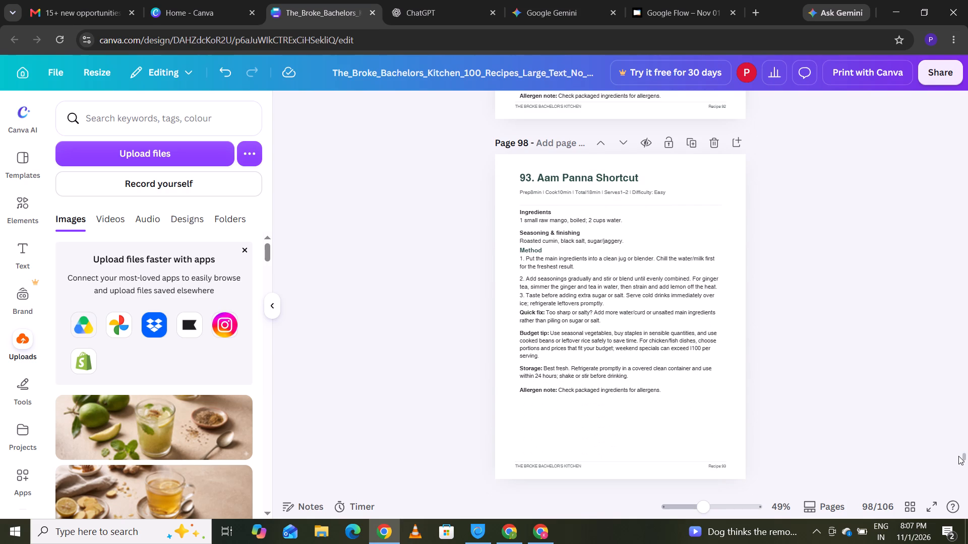
left_click_drag(616, 349, 614, 367)
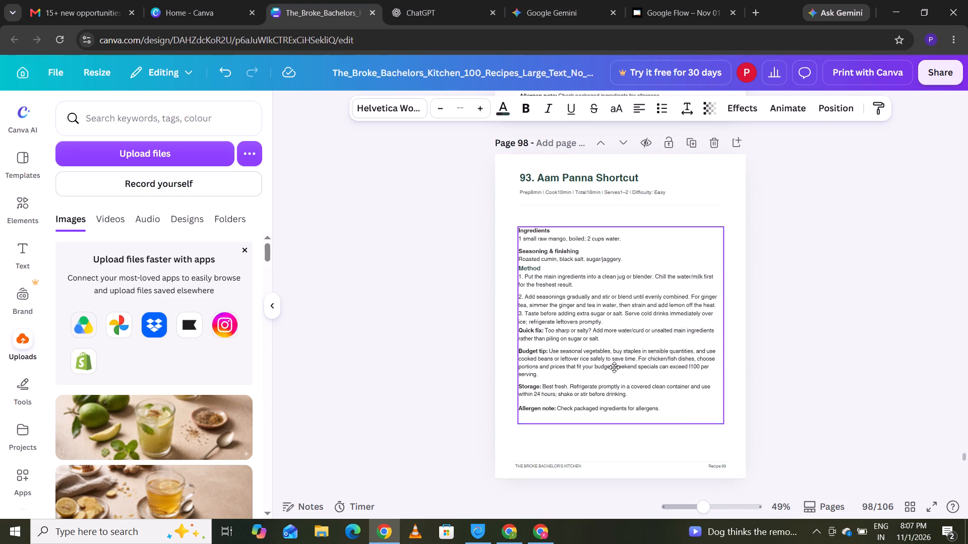
left_click_drag(614, 367, 605, 380)
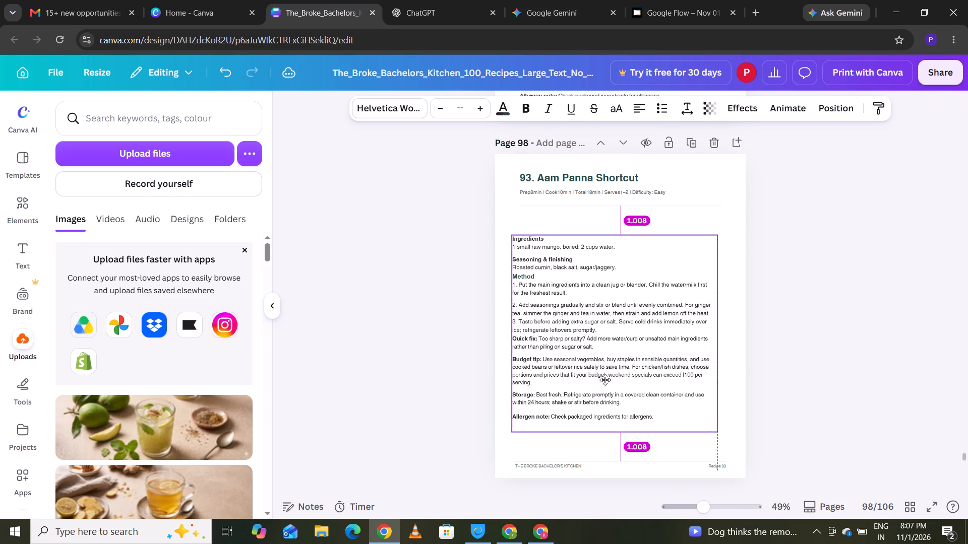
left_click_drag(605, 380, 614, 407)
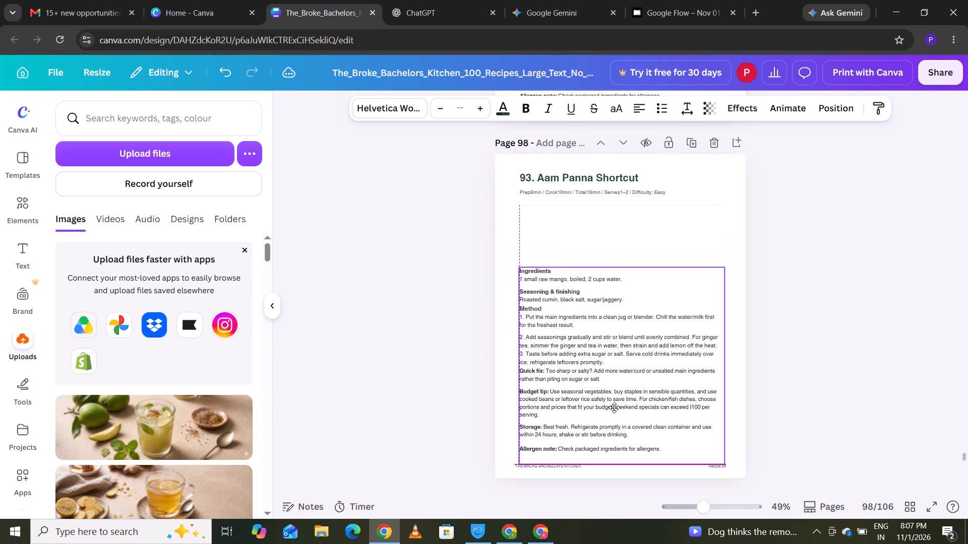
left_click_drag(614, 407, 623, 409)
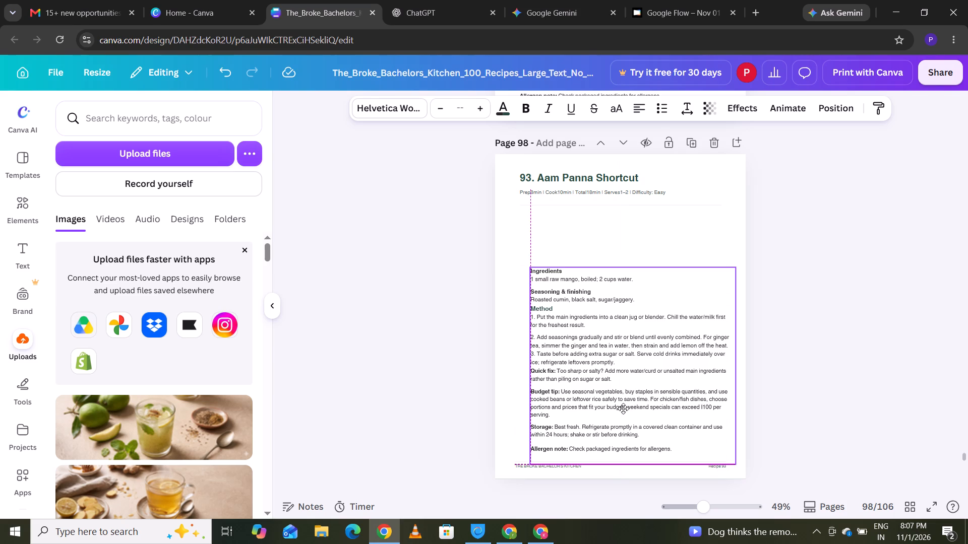
left_click_drag(623, 409, 615, 405)
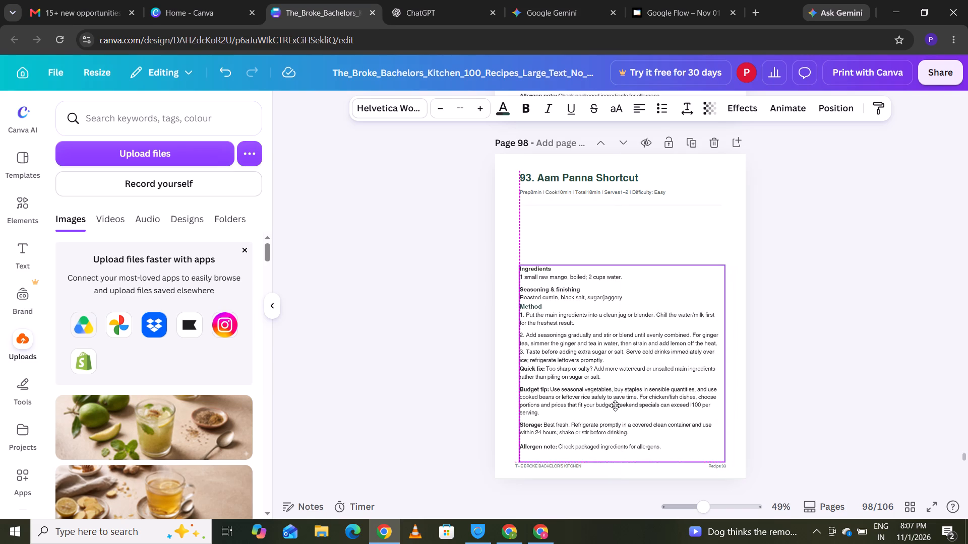
left_click_drag(615, 405, 620, 413)
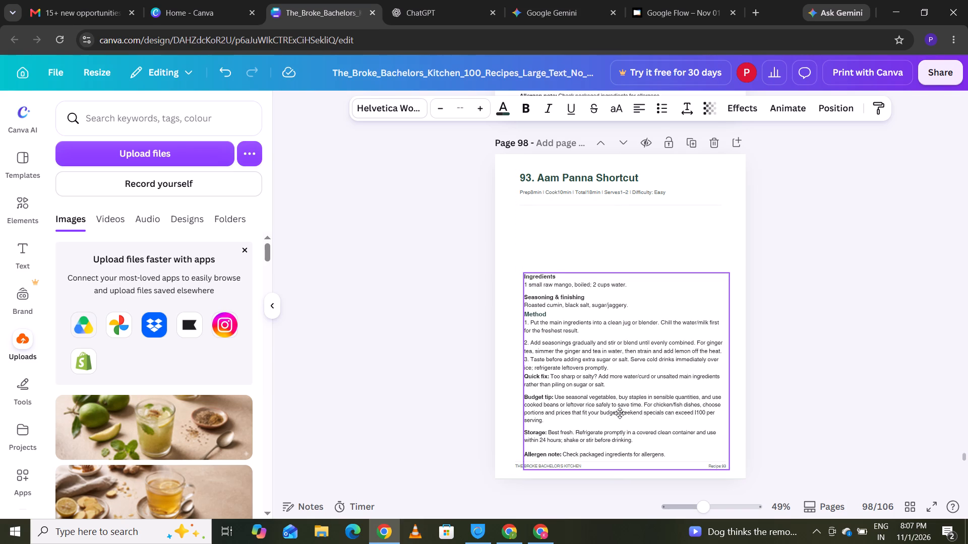
left_click_drag(620, 413, 614, 410)
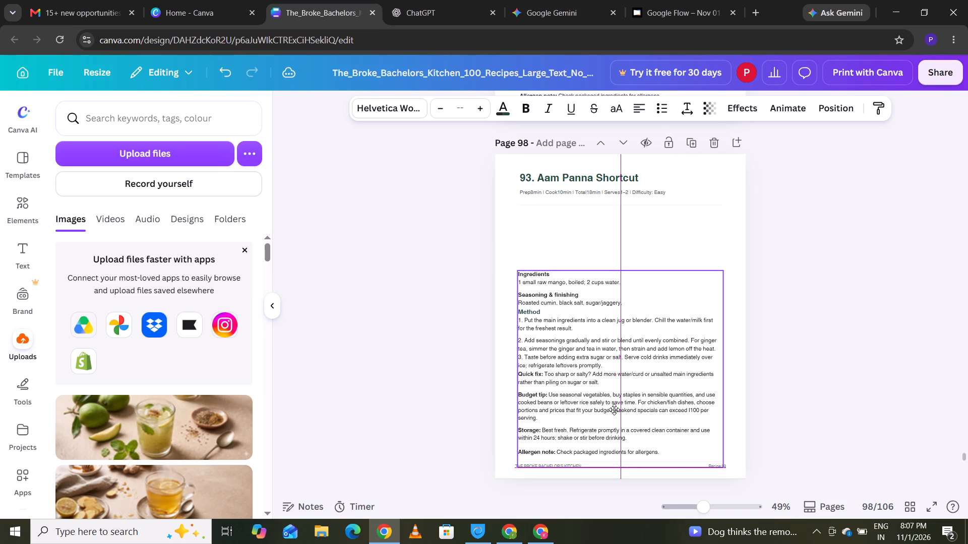
left_click_drag(614, 410, 613, 408)
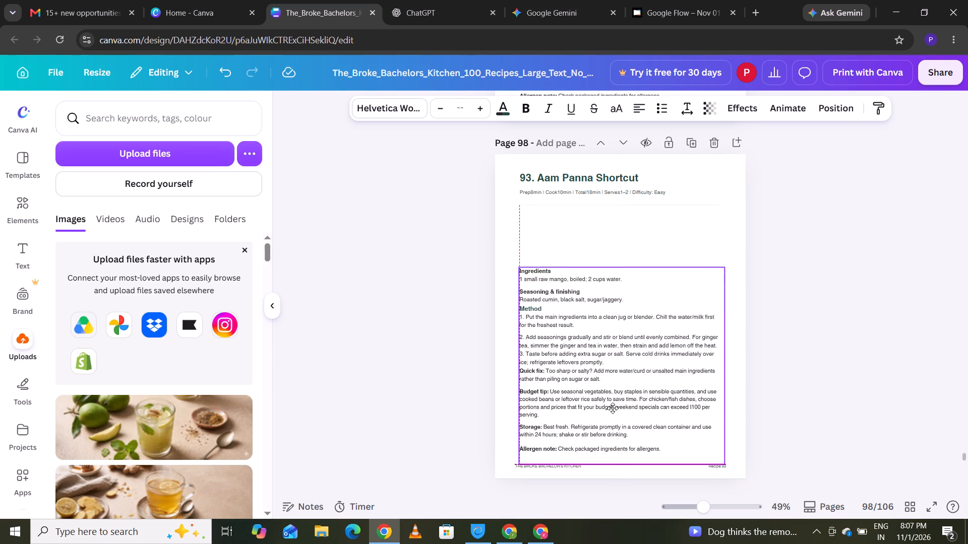
left_click_drag(613, 408, 618, 412)
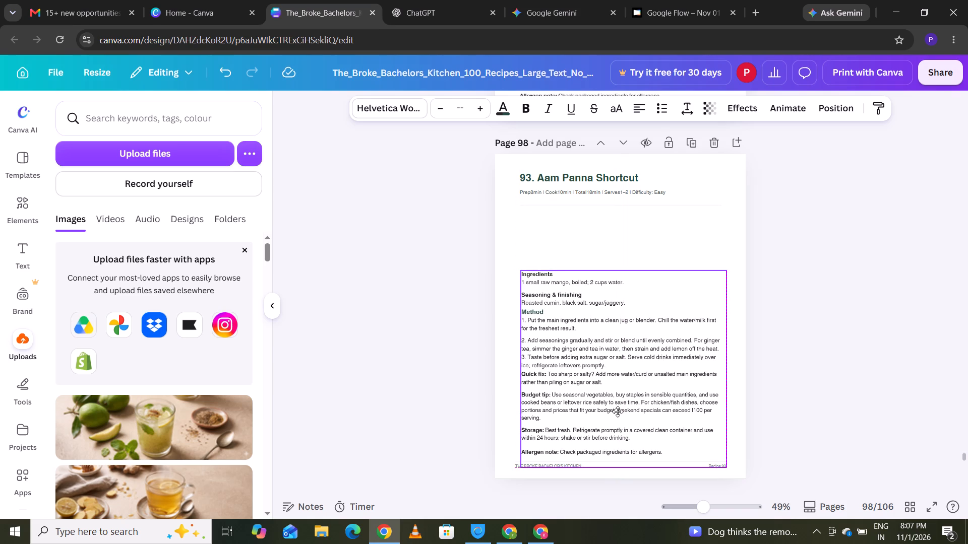
left_click_drag(618, 412, 618, 414)
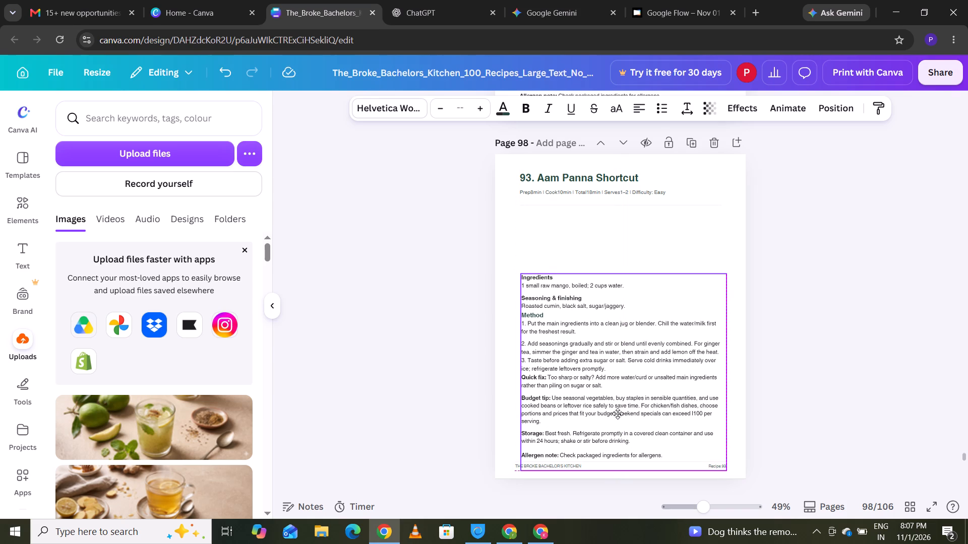
left_click_drag(618, 414, 613, 417)
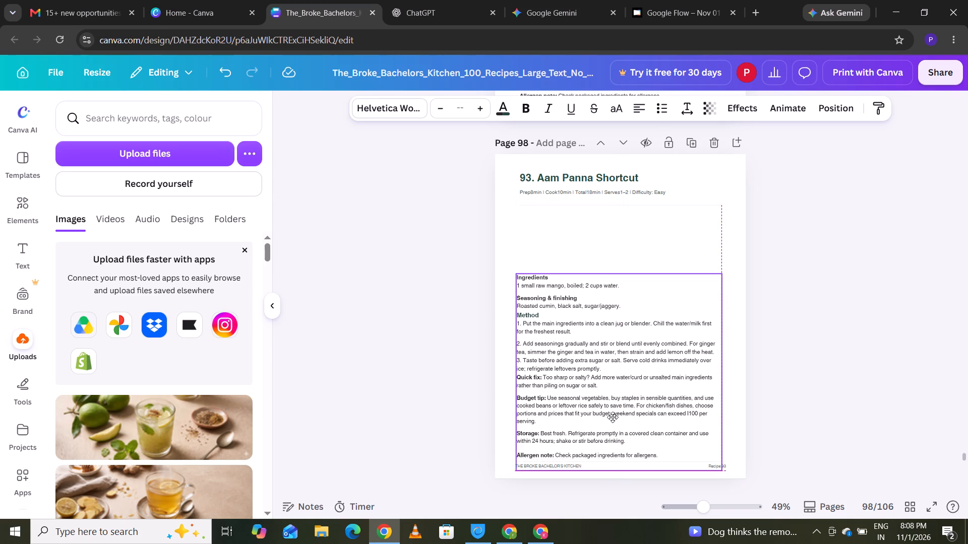
left_click_drag(613, 417, 614, 421)
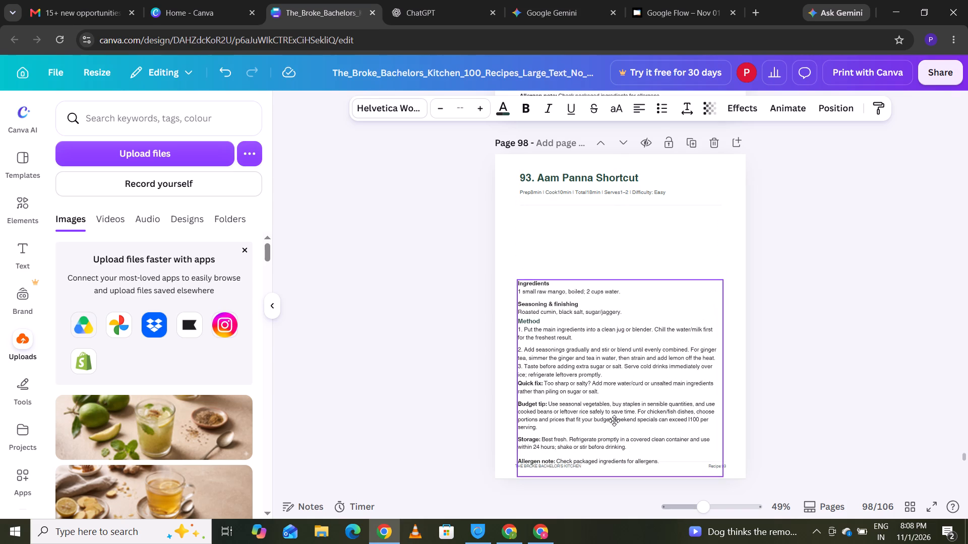
left_click_drag(614, 421, 614, 410)
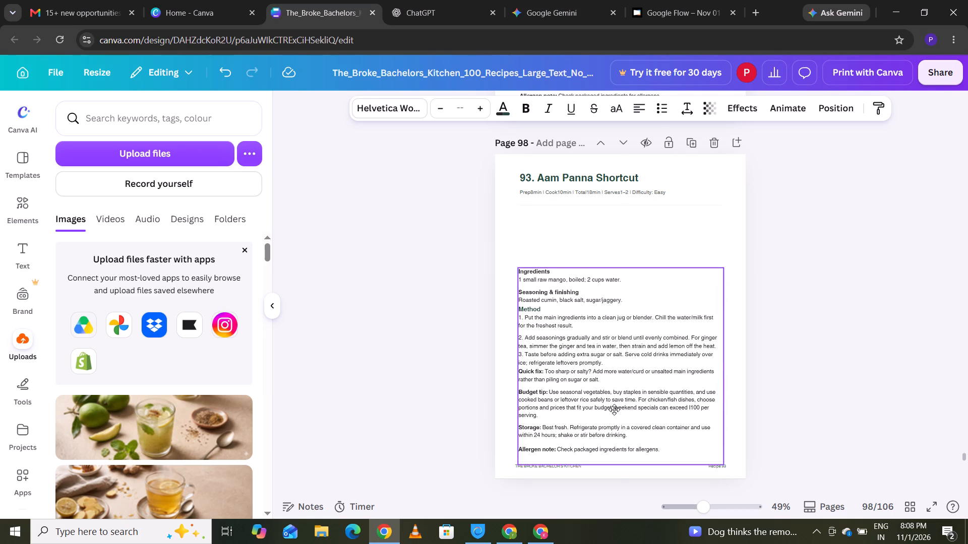
left_click_drag(614, 410, 614, 415)
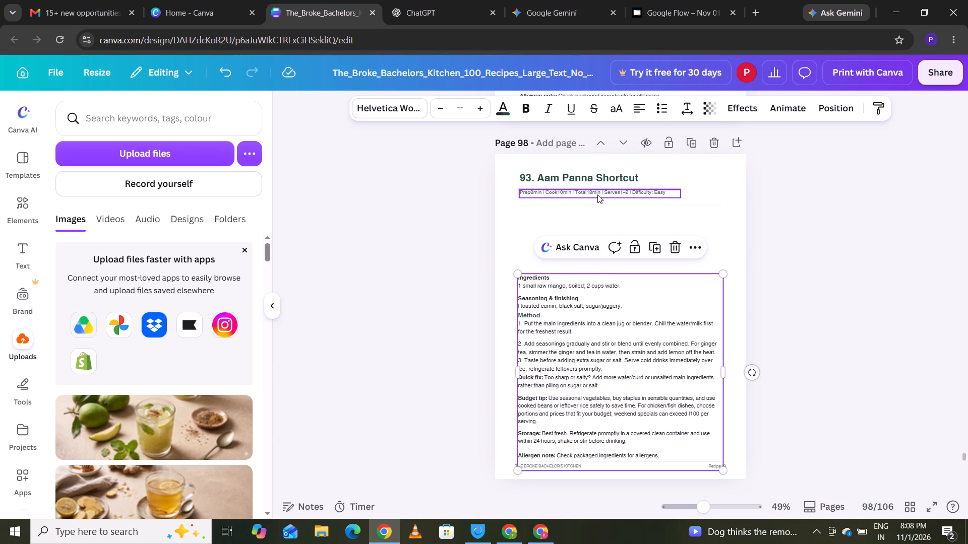
Move the divider line on page 98, 93. Aam Panna Shortcut, up to just below the prep and cook time line.
left_click(597, 194)
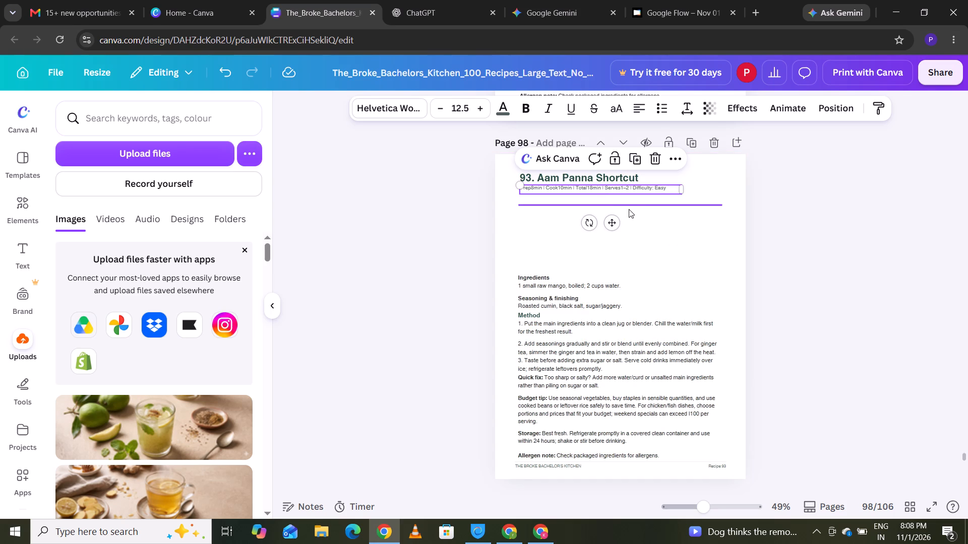
left_click(639, 202)
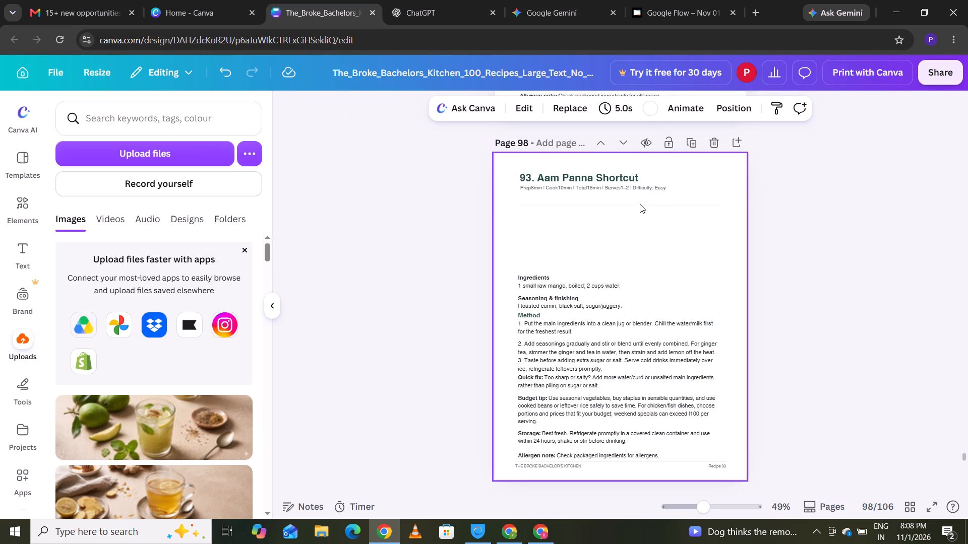
left_click(640, 206)
left_click(642, 204)
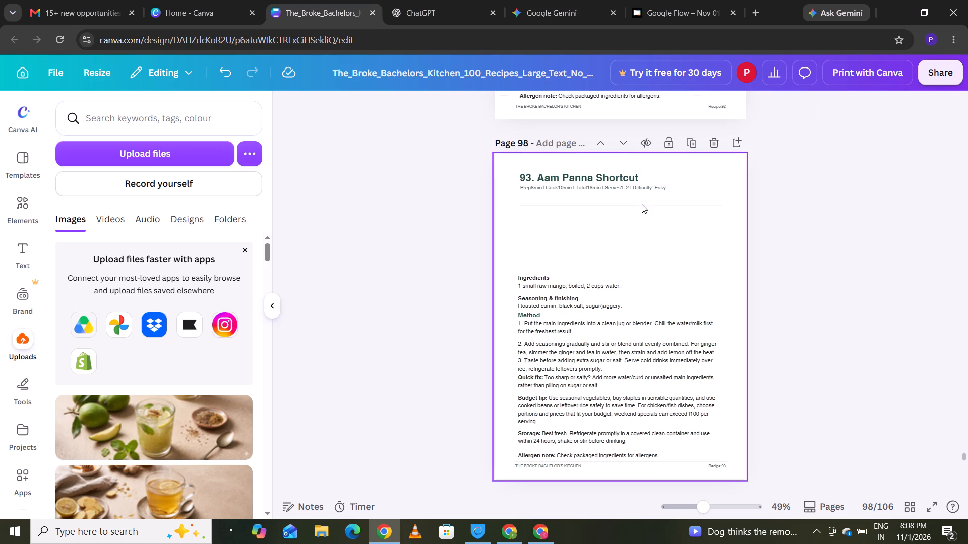
left_click(643, 203)
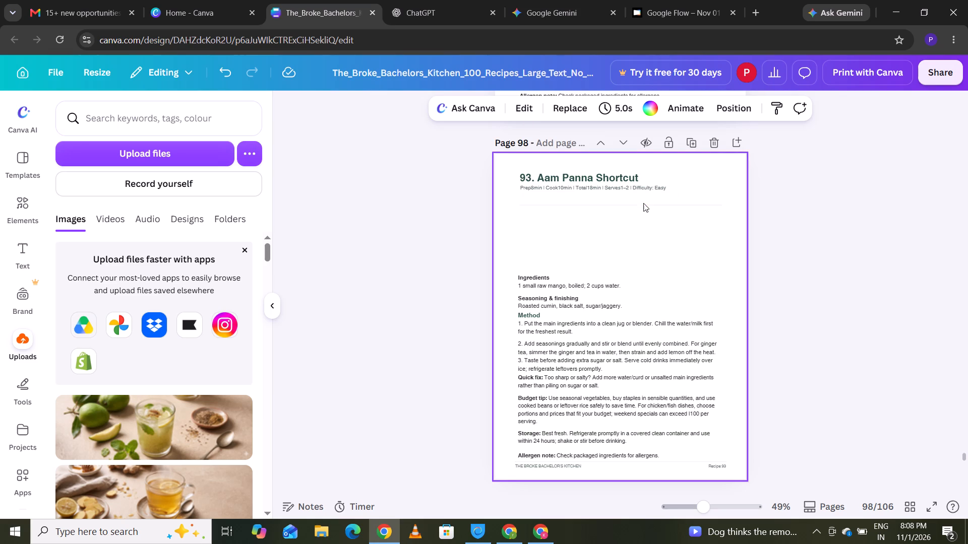
left_click(645, 205)
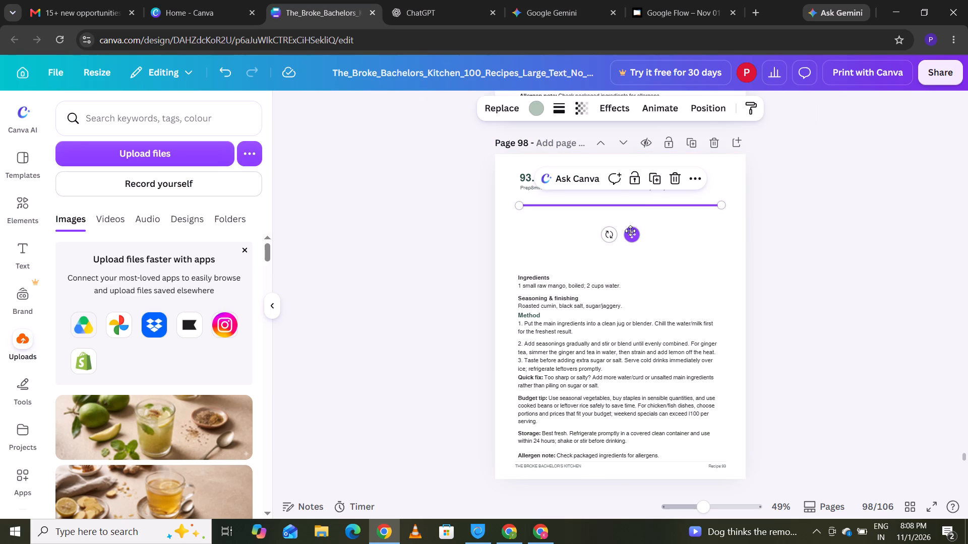
left_click_drag(630, 231, 630, 216)
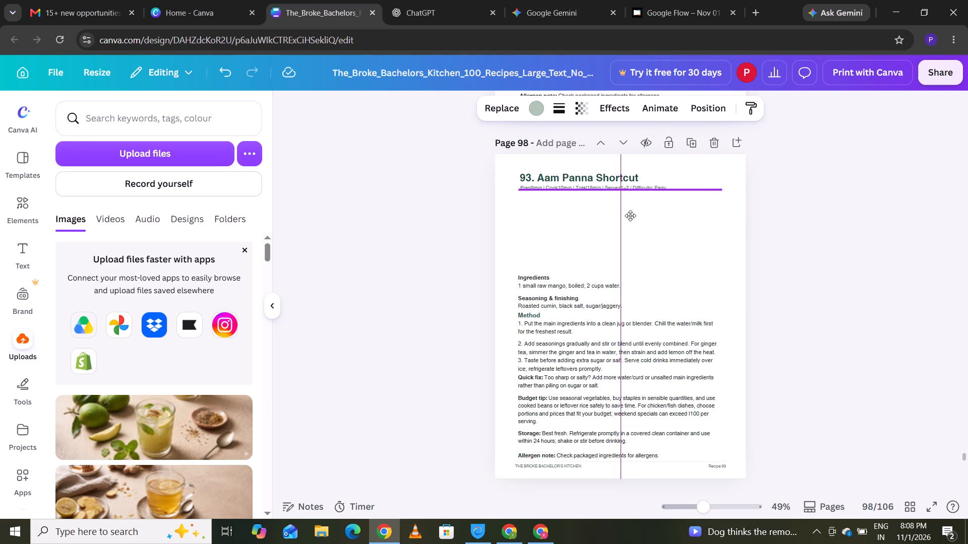
left_click_drag(630, 216, 630, 220)
left_click(840, 270)
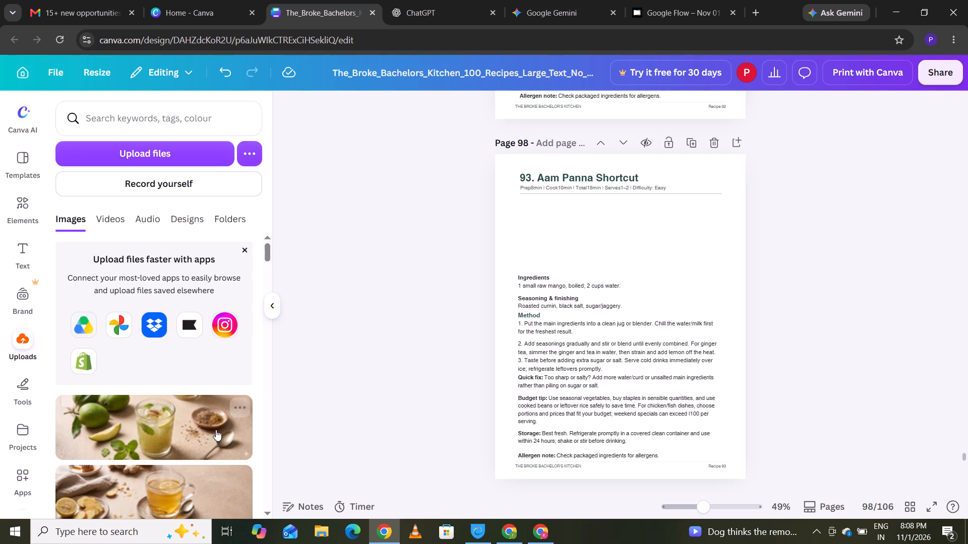
Place the green aam panna image between the divider and Ingredients on page 98, crop both sides slightly, and enlarge it to fill the gap.
left_click_drag(192, 434, 637, 253)
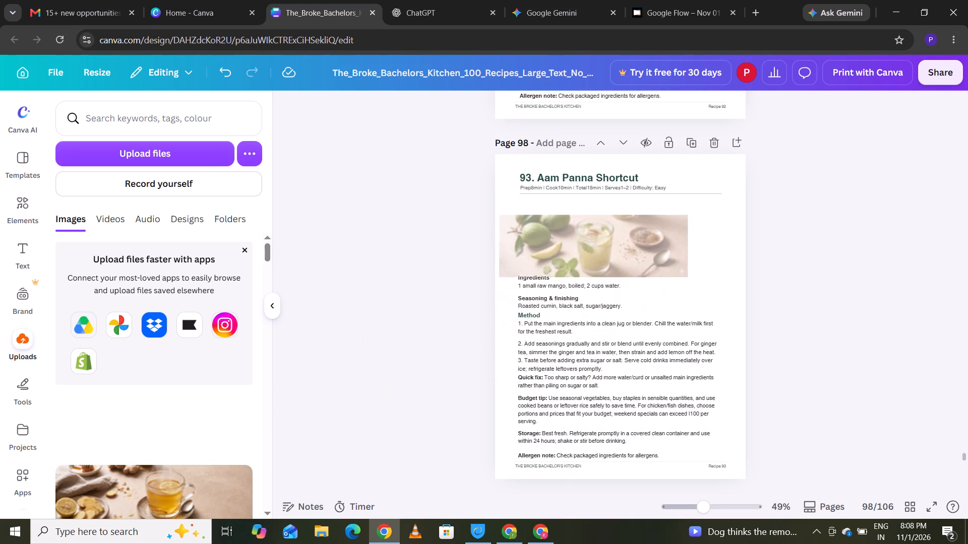
left_click_drag(637, 253, 656, 237)
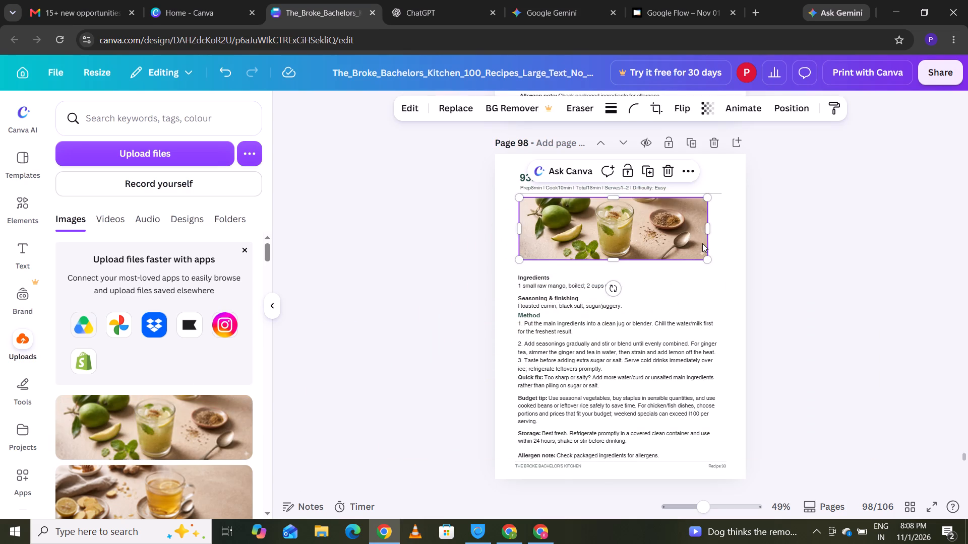
left_click_drag(708, 236, 698, 237)
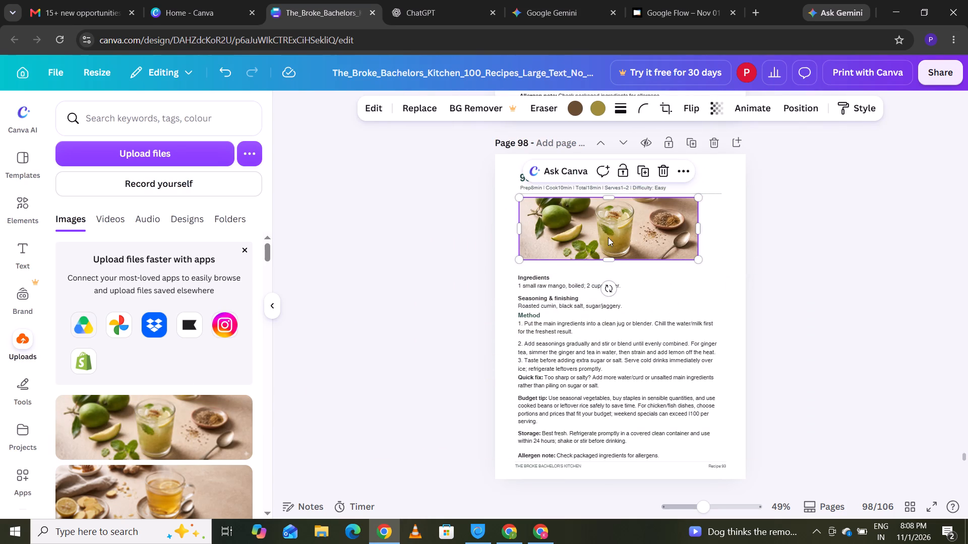
left_click_drag(517, 229, 527, 229)
left_click_drag(556, 232, 547, 233)
left_click_drag(685, 263, 701, 350)
left_click(607, 228)
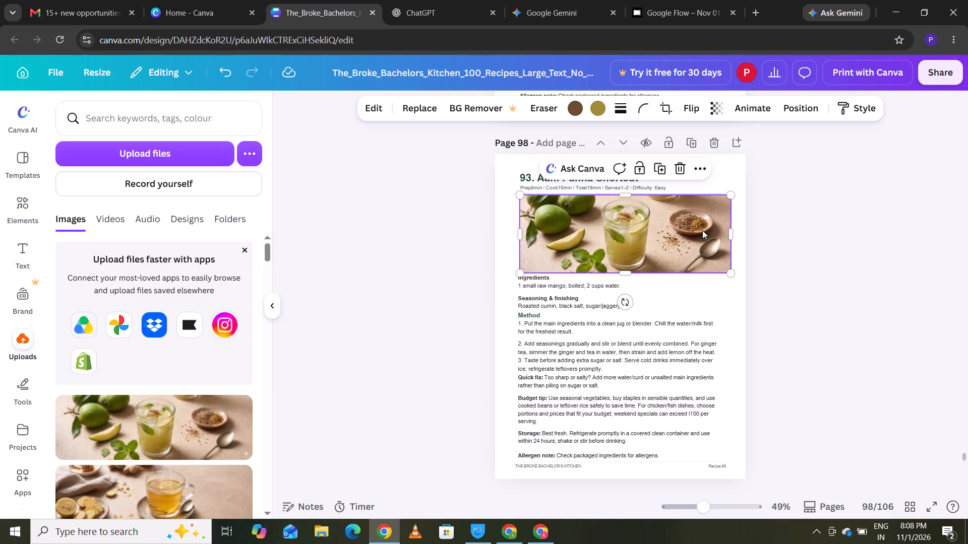
left_click(796, 256)
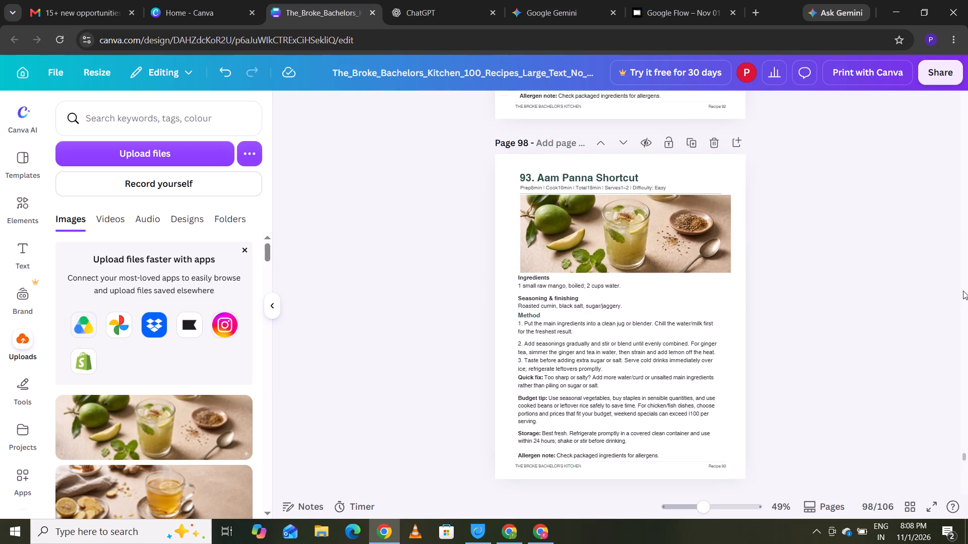
left_click(962, 454)
key("Down")
key("Down")
key("Down")
key("Down")
key("Down")
key("Down")
key("Down")
key("Down")
key("Down")
key("Down")
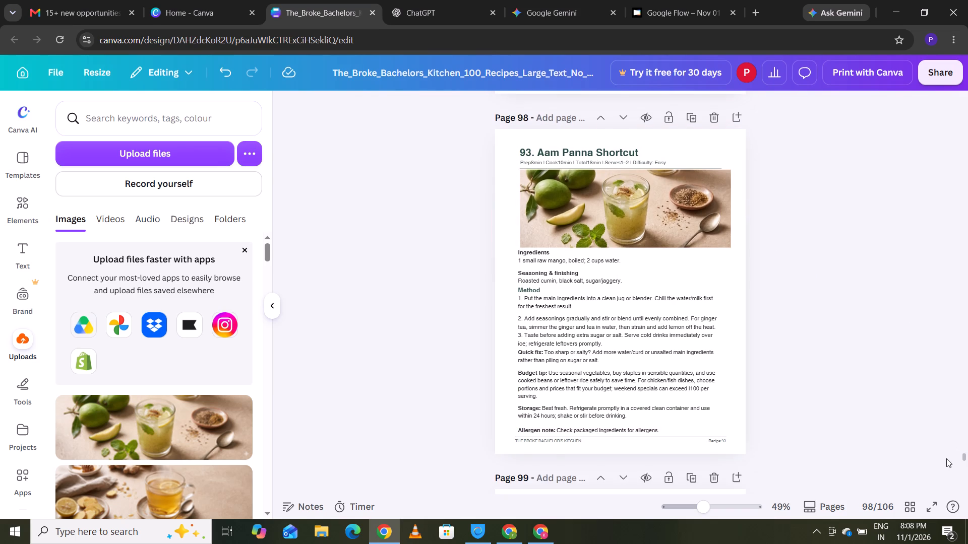
key("Down")
key("Down")
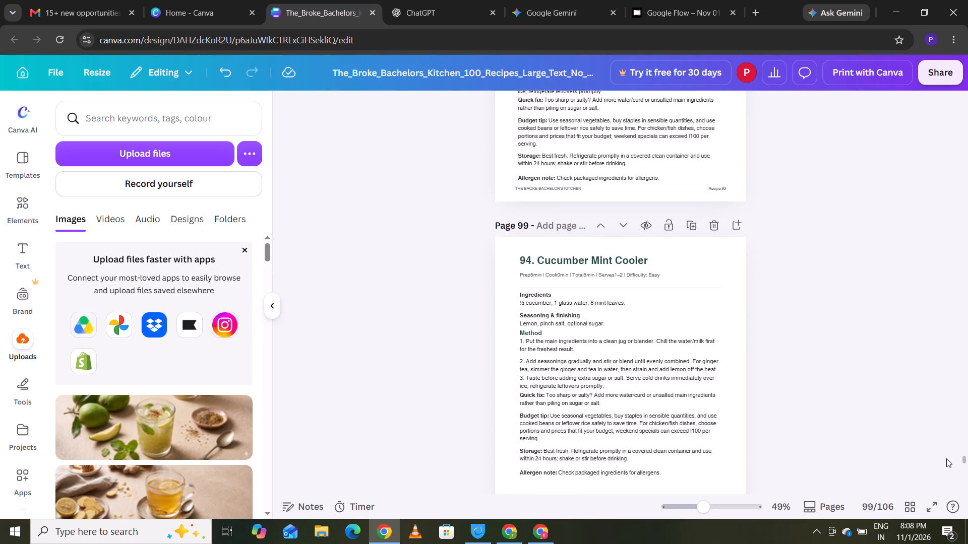
key("Down")
key("Down")
key("Down")
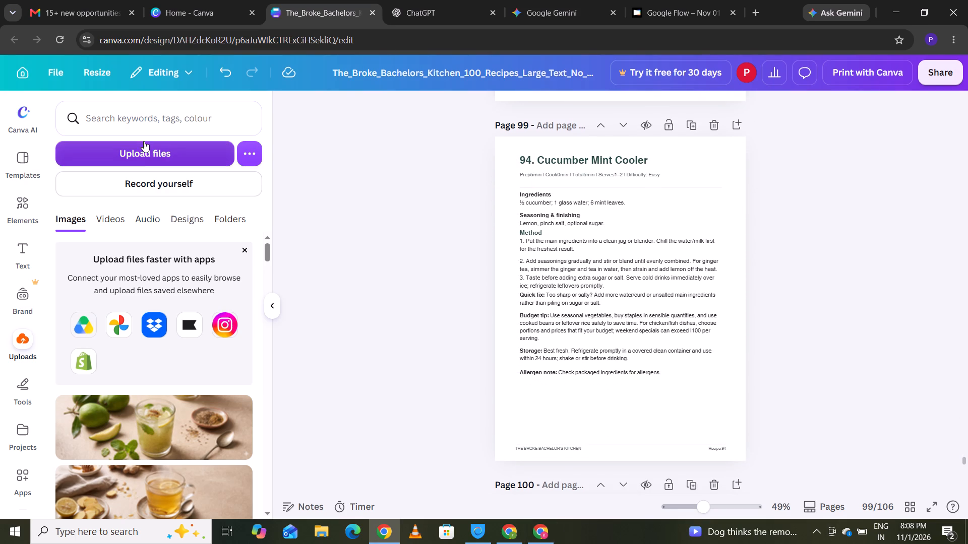